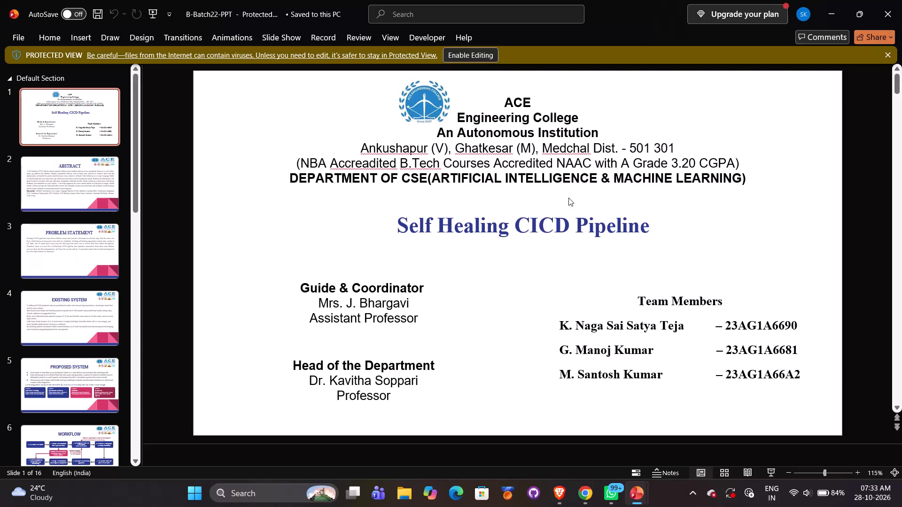
Enable editing of the B-Batch22-PPT presentation, which is open in Protected View.
left_click(493, 54)
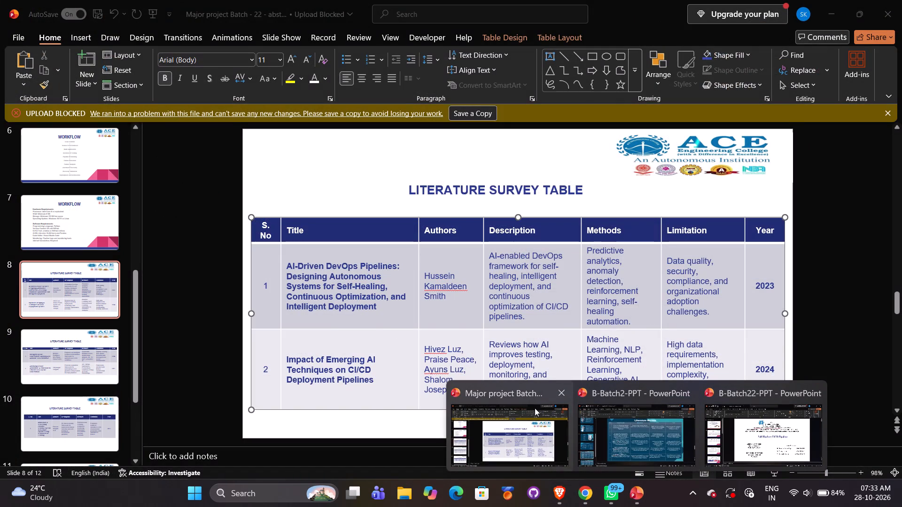
Close the "Major project Batch - 22" presentation whose upload is blocked.
left_click(560, 394)
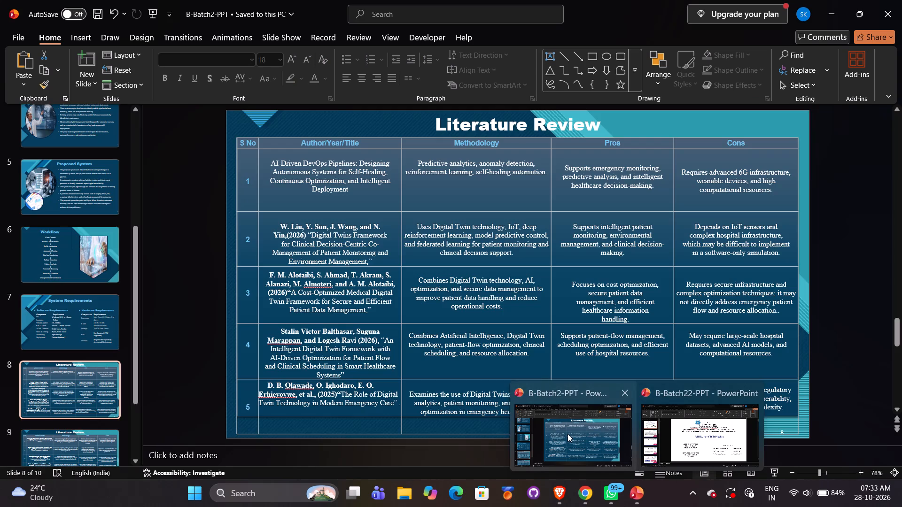
Switch to the B-Batch2-PPT presentation and bring its opening slides into view in the slide list.
left_click(568, 434)
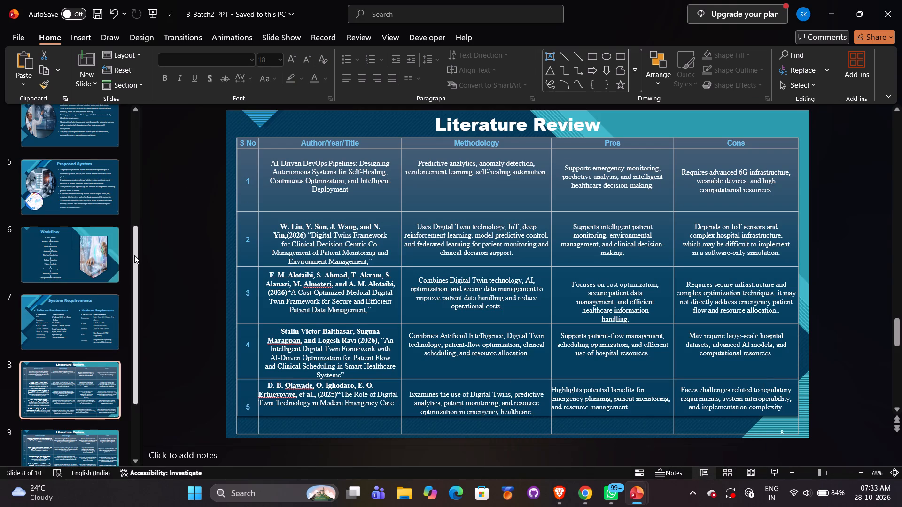
left_click_drag(134, 255, 124, 85)
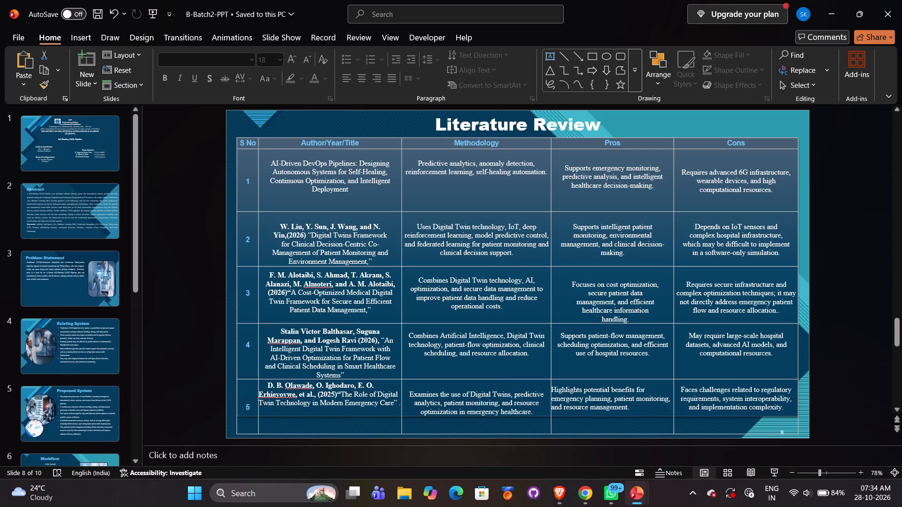
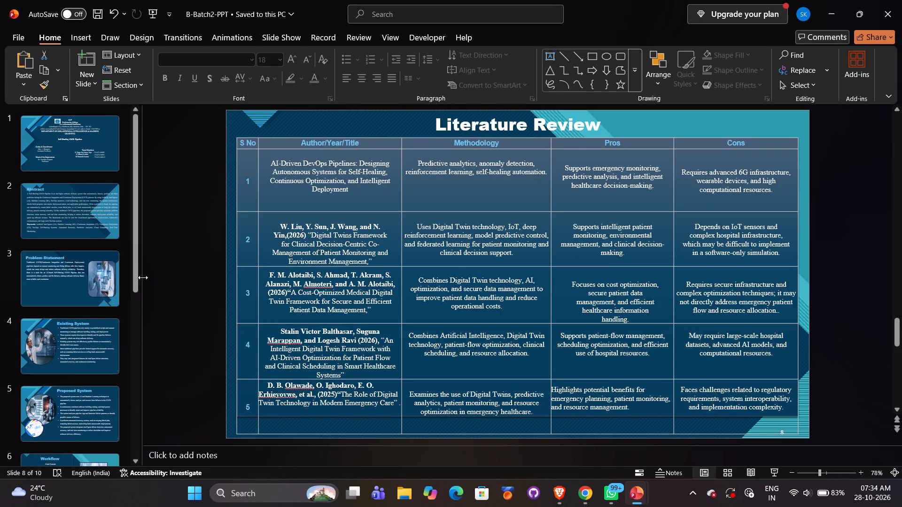
Compare the title slides of the B-Batch2-PPT and B-Batch22-PPT presentations.
left_click(75, 125)
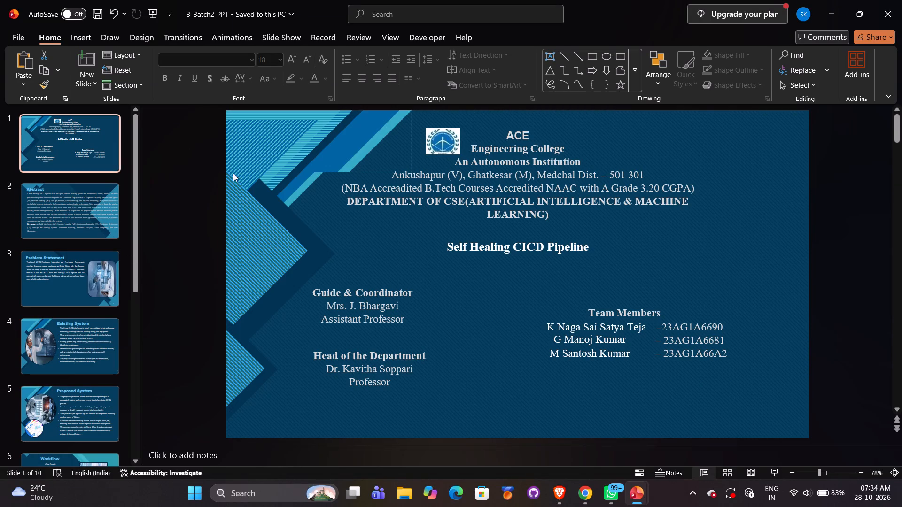
key("alt+Tab")
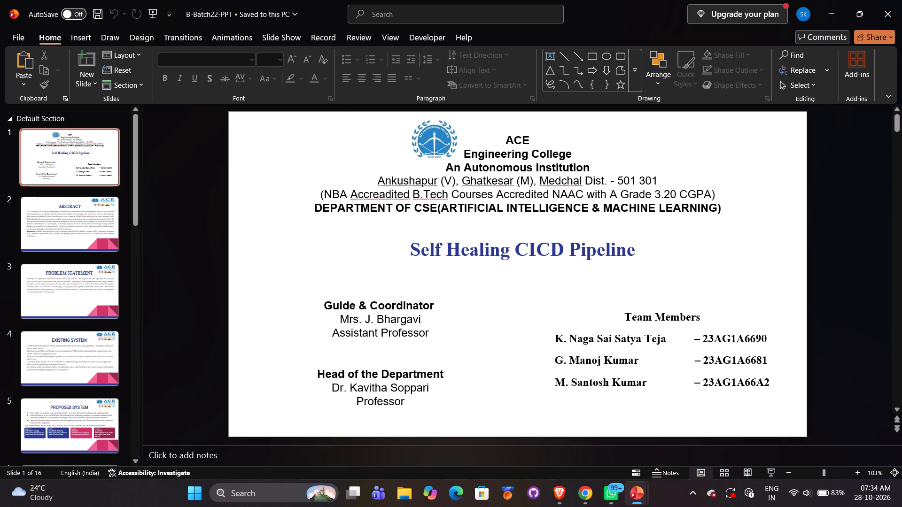
key("alt+Tab")
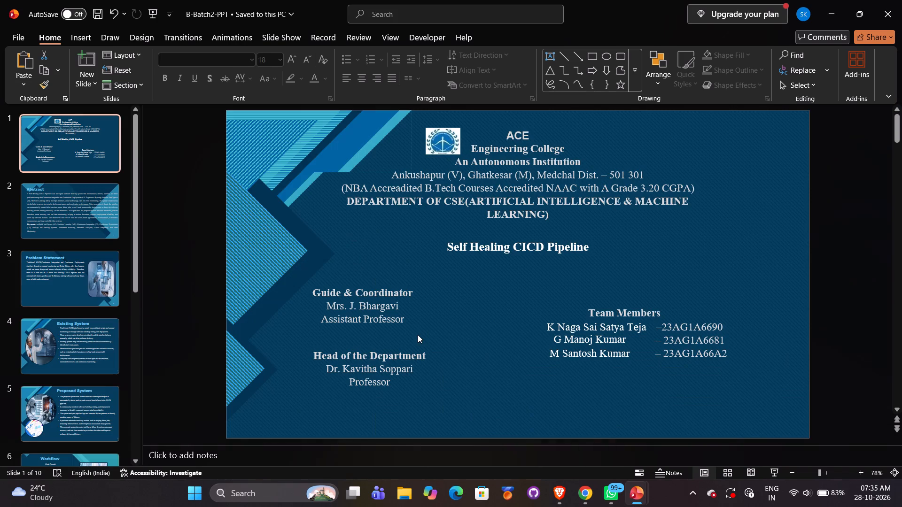
key("alt+Tab")
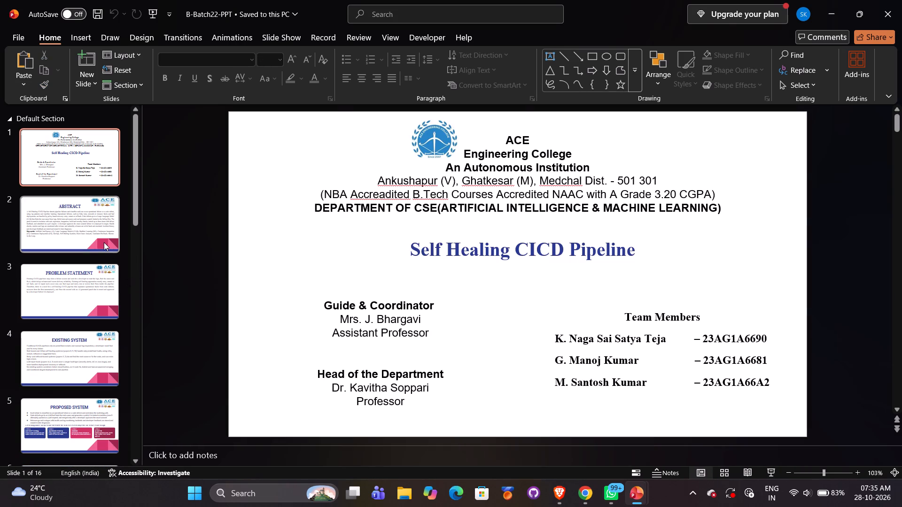
Replace the Abstract body text on slide 2 of B-Batch2-PPT with the abstract and keywords copied from slide 2 of B-Batch22-PPT.
left_click(104, 242)
key("alt+Tab")
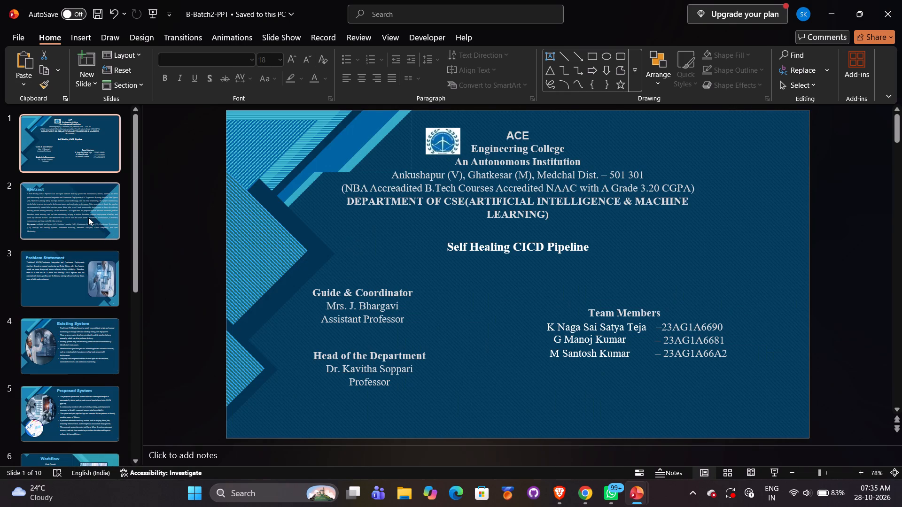
left_click(88, 217)
key("alt+Tab")
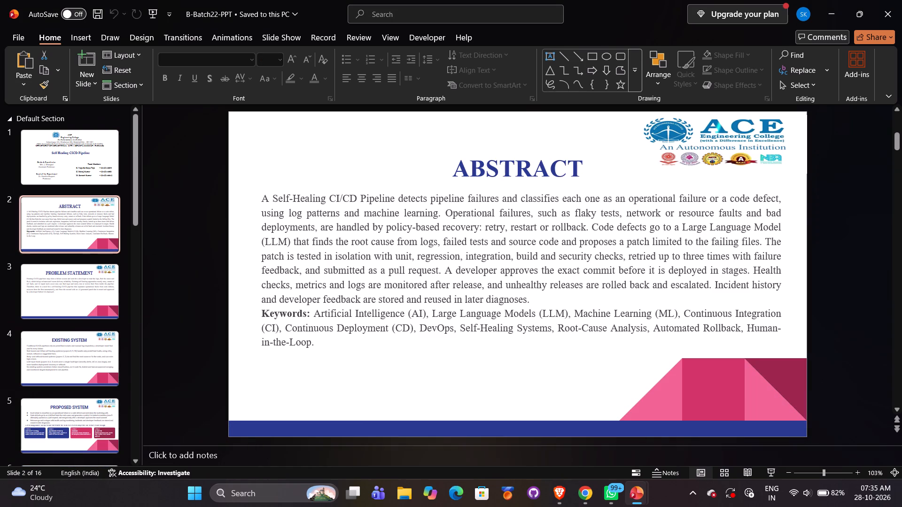
left_click(363, 244)
key("ctrl+a")
key("ctrl+c")
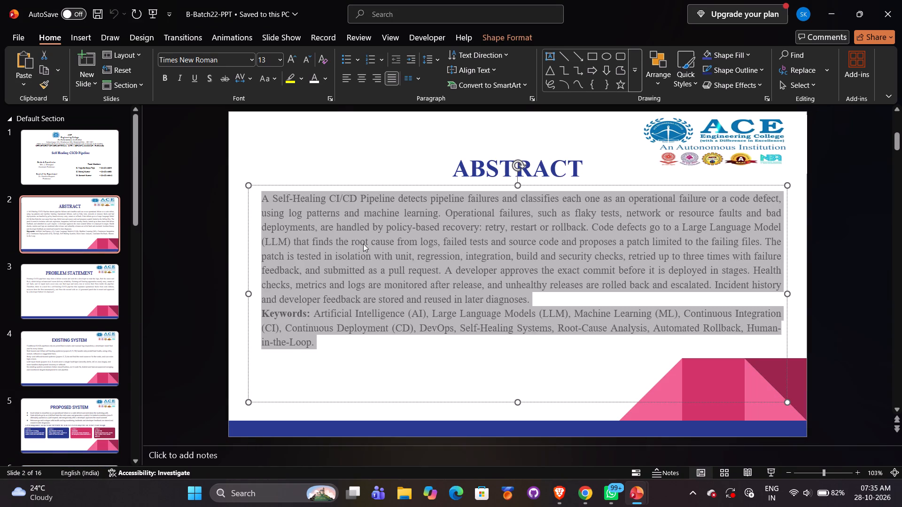
left_click(363, 244)
key("alt+Tab")
left_click(406, 240)
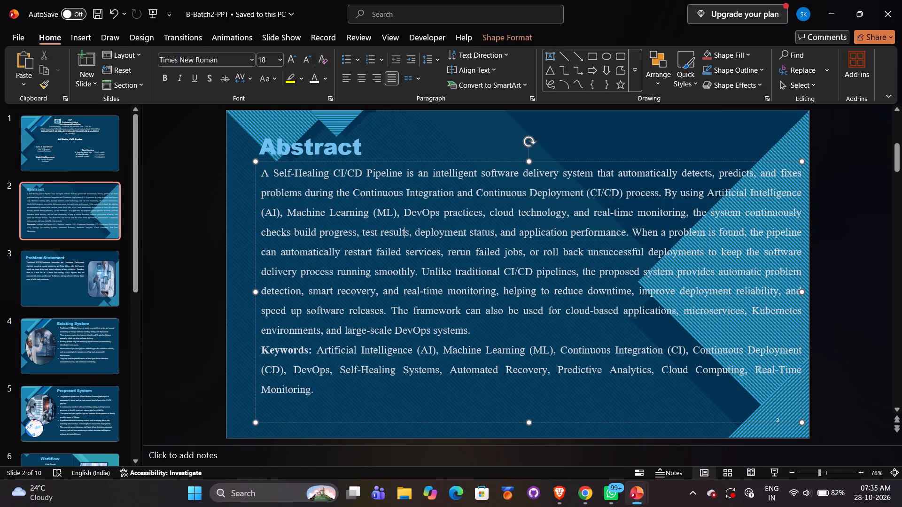
key("ctrl+a")
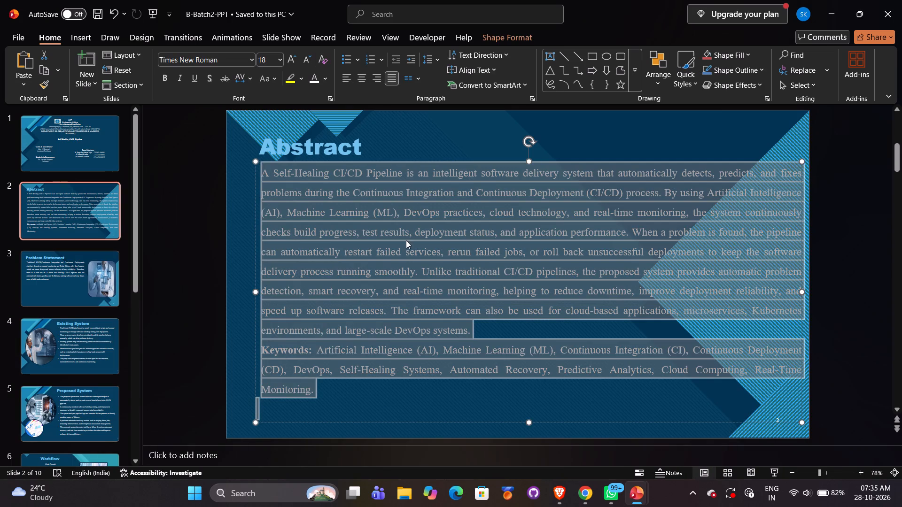
key("BackSpace")
key("ctrl+v")
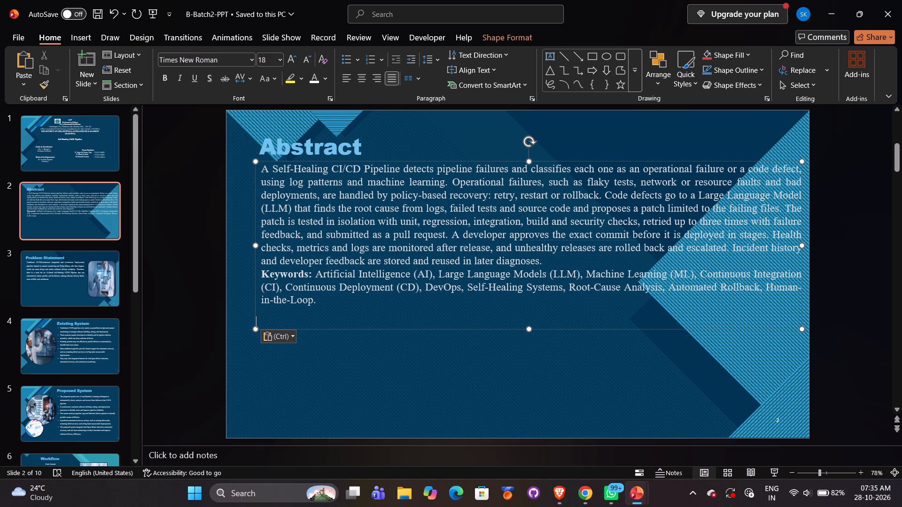
Format the pasted Abstract text in Times New Roman with 1.5 line spacing.
key("ctrl+a")
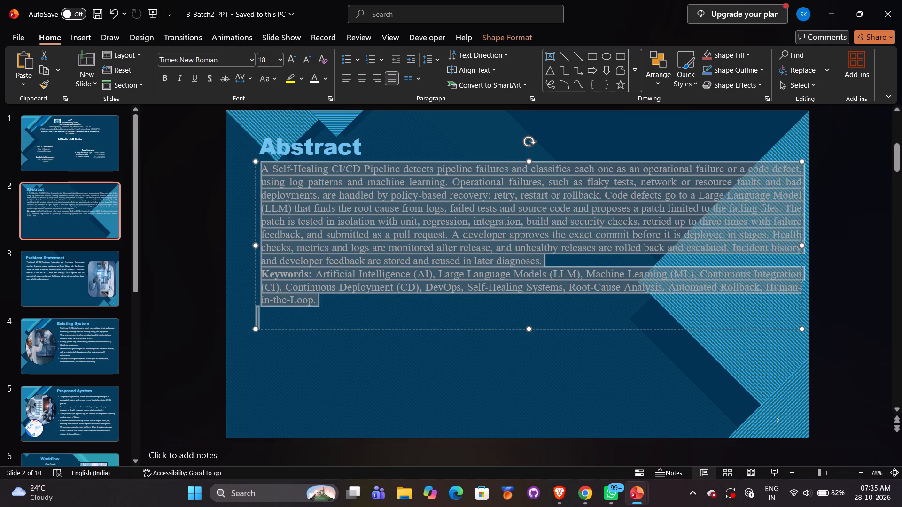
left_click(249, 61)
left_click(212, 146)
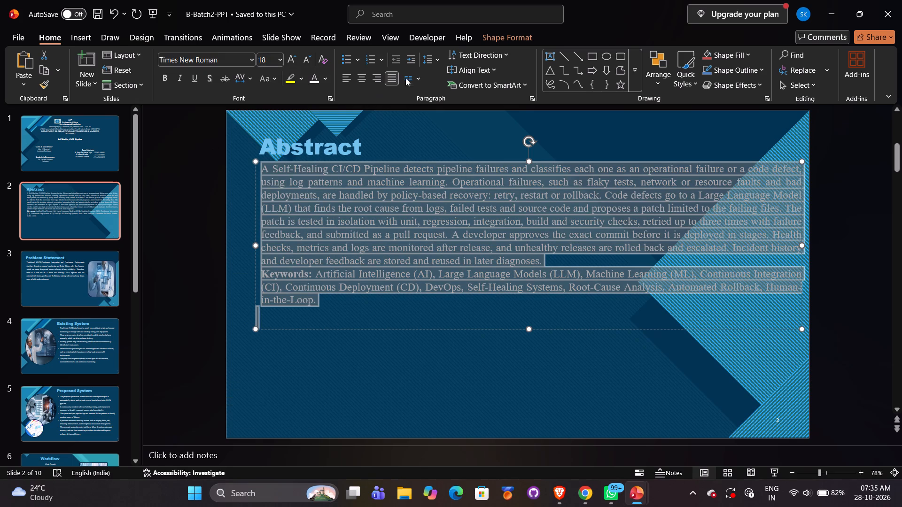
left_click(435, 61)
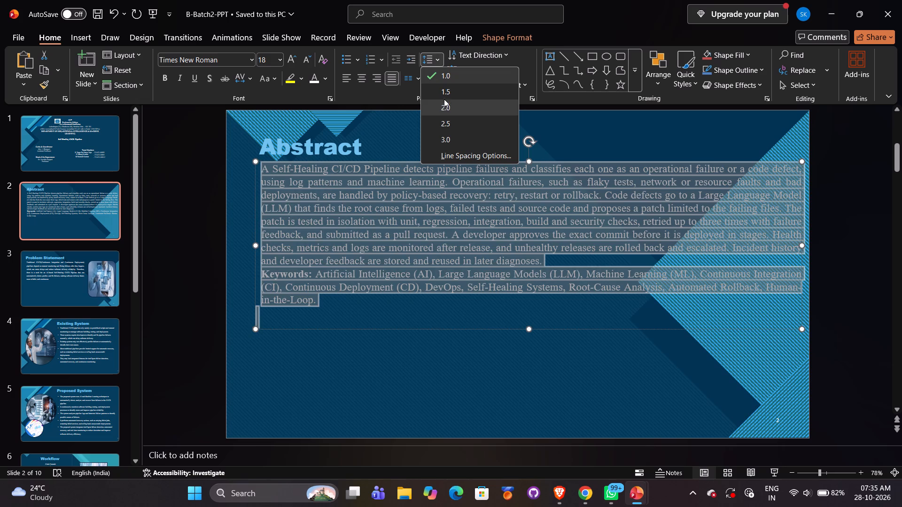
left_click(444, 94)
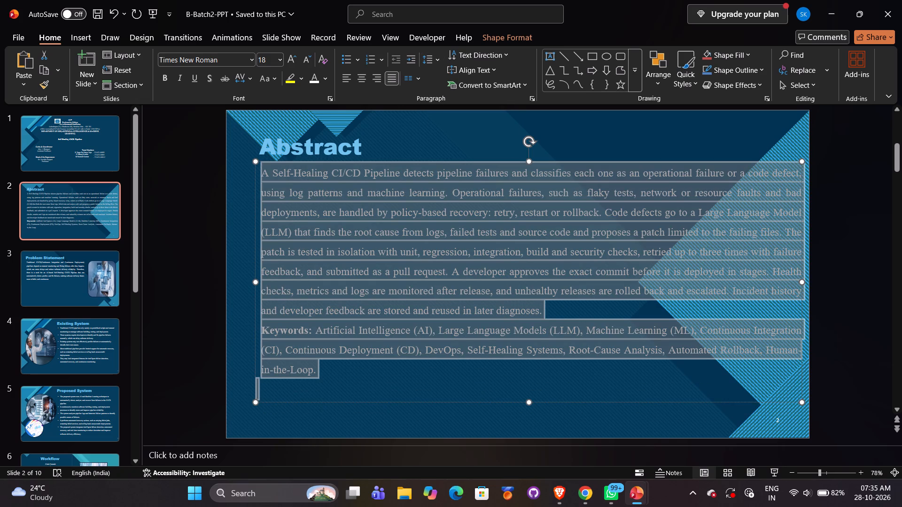
left_click(828, 214)
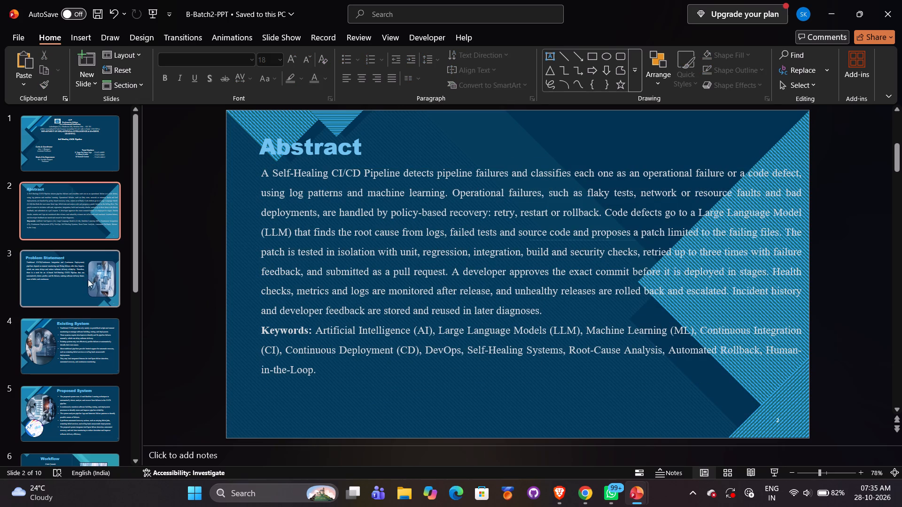
Replace the Problem Statement body text on slide 3 of B-Batch2-PPT with the text copied from slide 3 of B-Batch22-PPT.
left_click(72, 276)
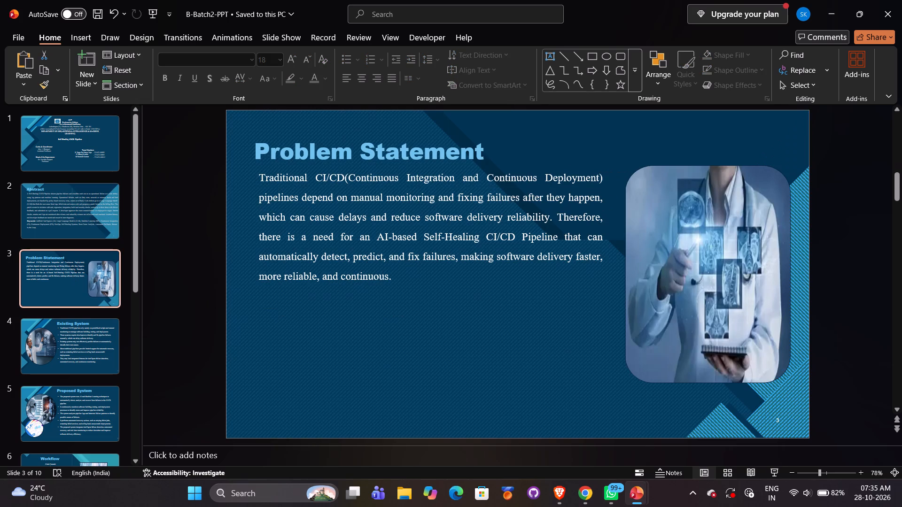
key("alt+Tab")
left_click(81, 291)
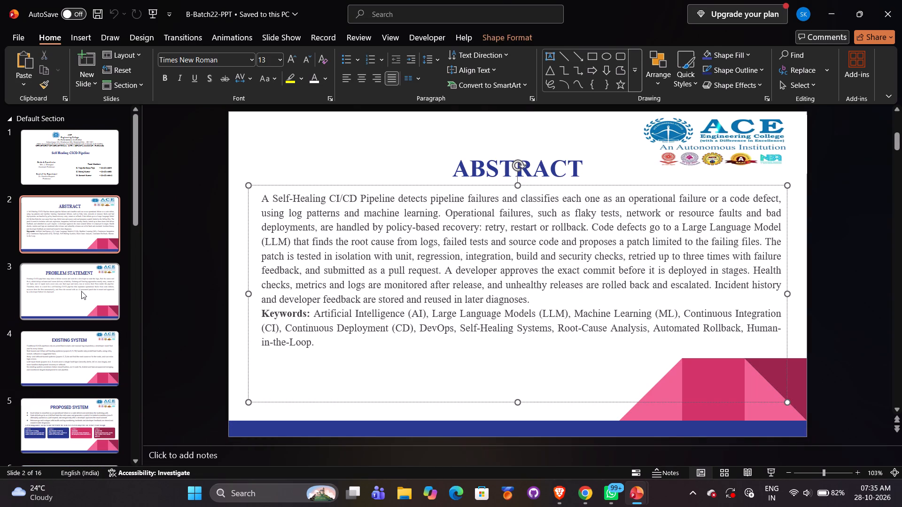
left_click(325, 286)
left_click(342, 264)
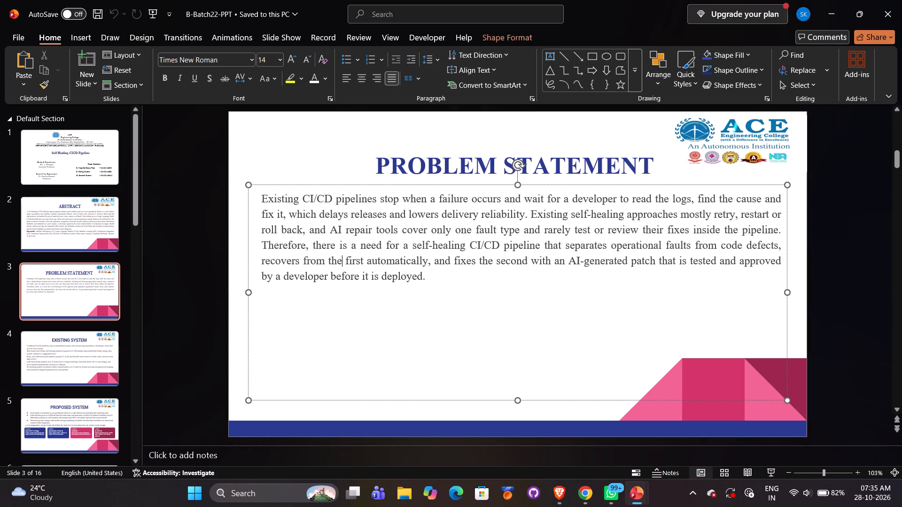
key("ctrl+a")
key("ctrl+c")
key("alt+Tab")
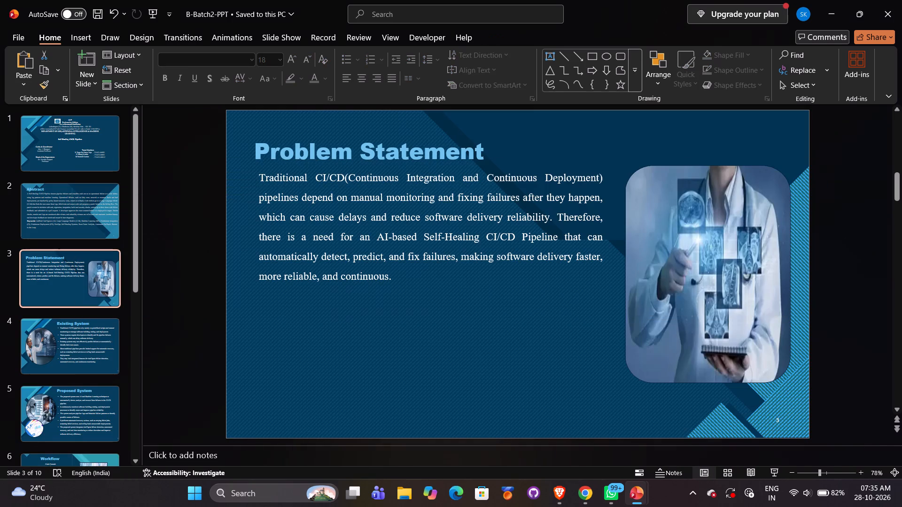
left_click(332, 206)
key("ctrl+a")
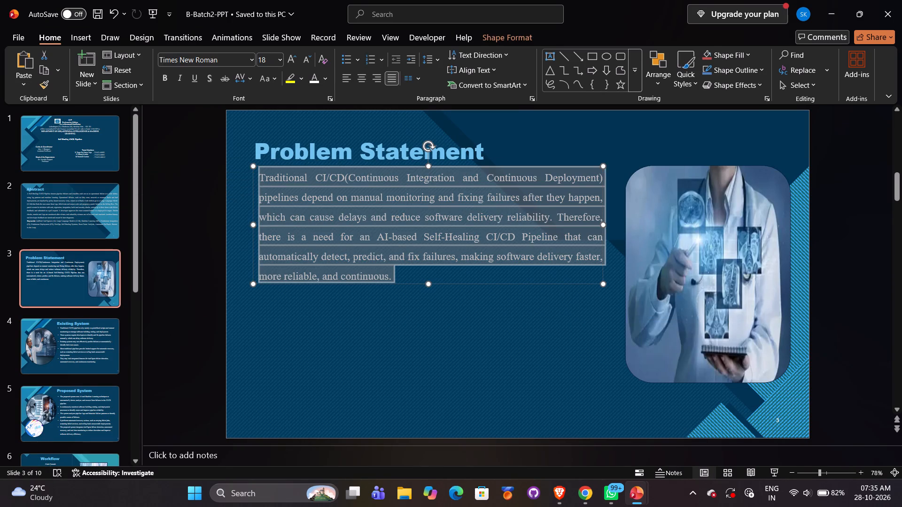
key("ctrl+v")
Make the pasted Problem Statement text white with 1.5 line spacing.
key("ctrl+a")
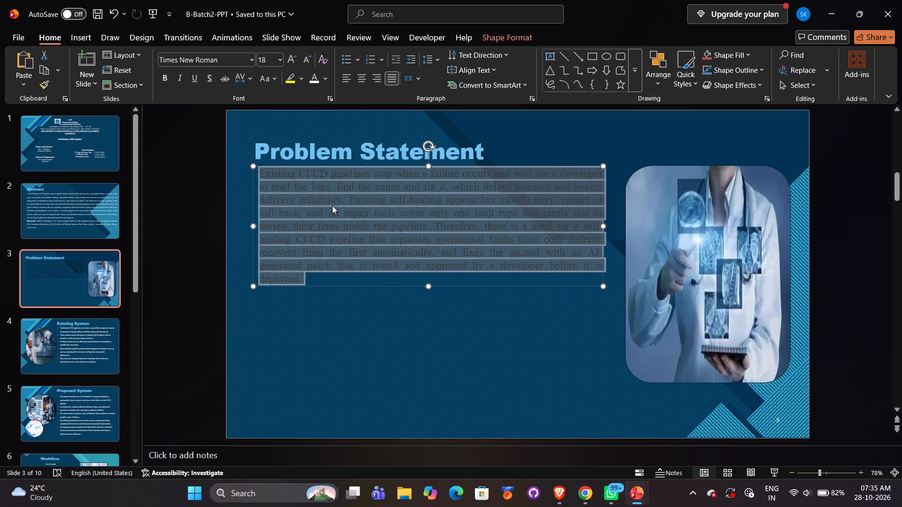
left_click(313, 80)
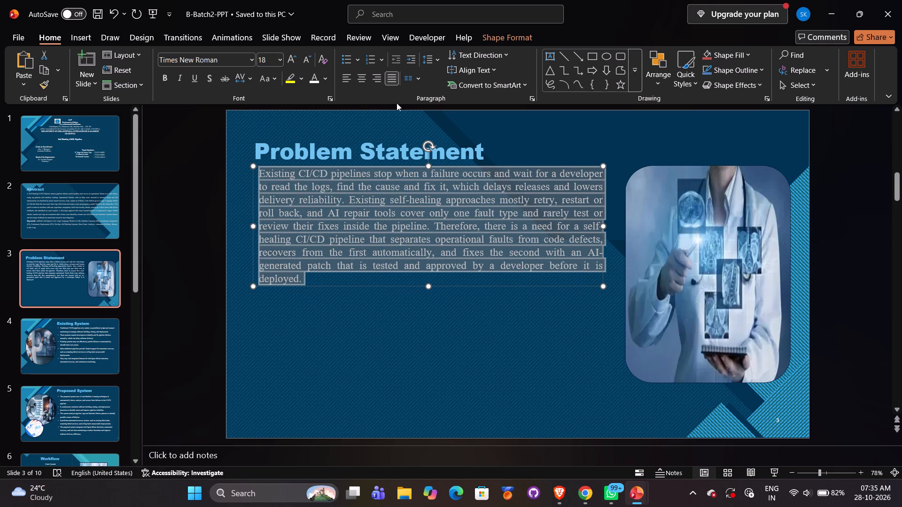
left_click(438, 62)
left_click(439, 88)
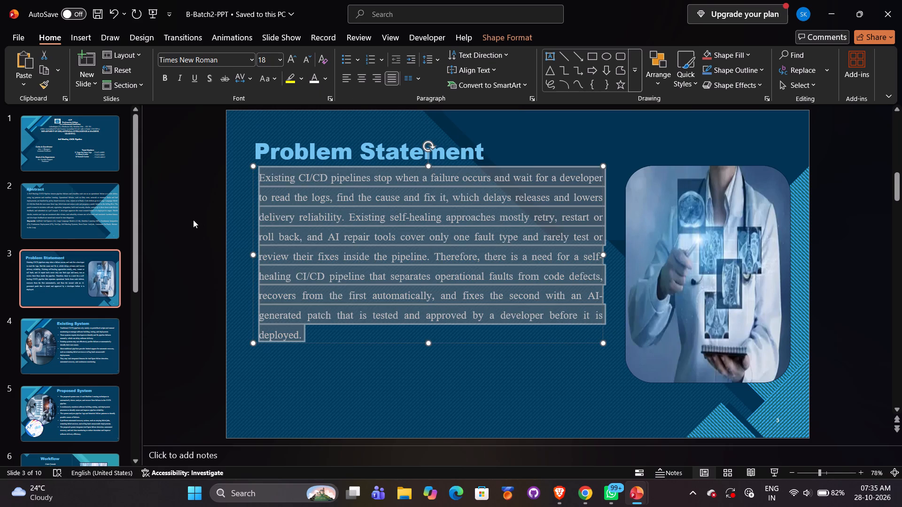
left_click(193, 220)
Replace the Existing System bullet text on slide 4 of B-Batch2-PPT with the text copied from slide 4 of B-Batch22-PPT.
left_click(84, 351)
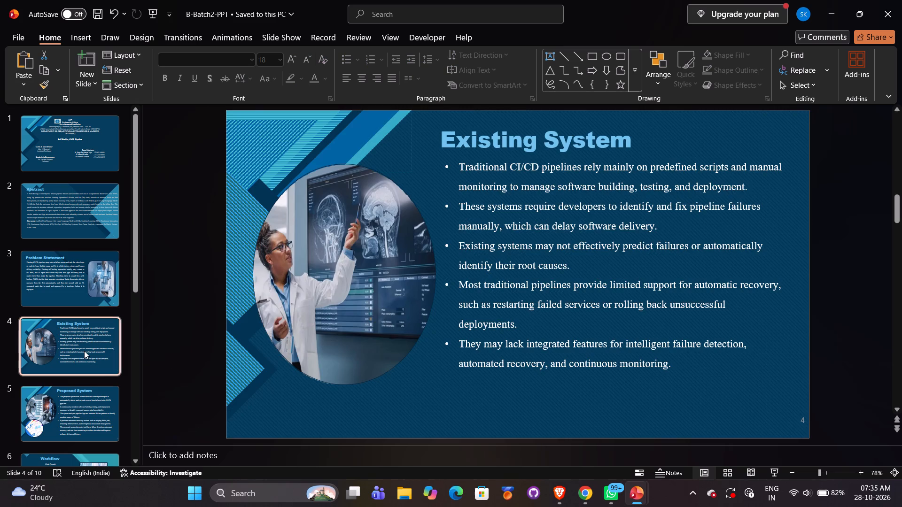
key("alt+Tab")
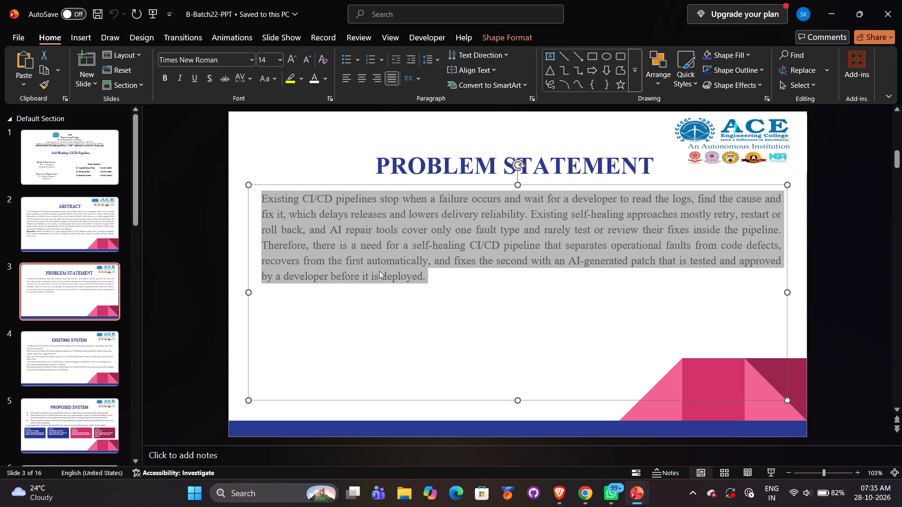
left_click(100, 343)
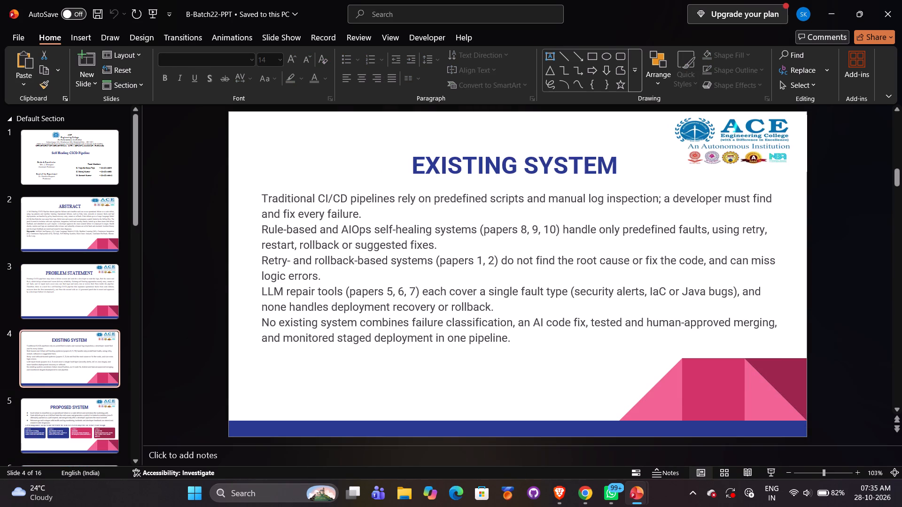
left_click(335, 323)
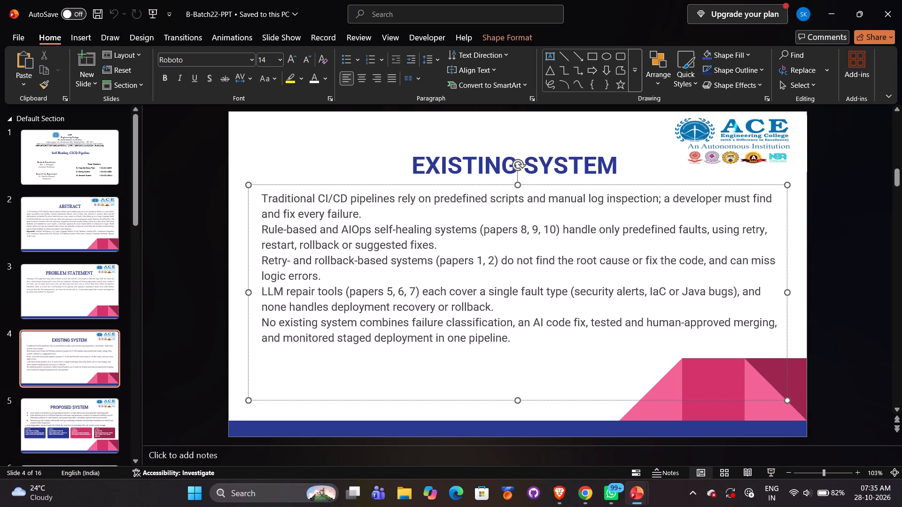
key("ctrl+a")
key("ctrl+c")
key("alt+Tab")
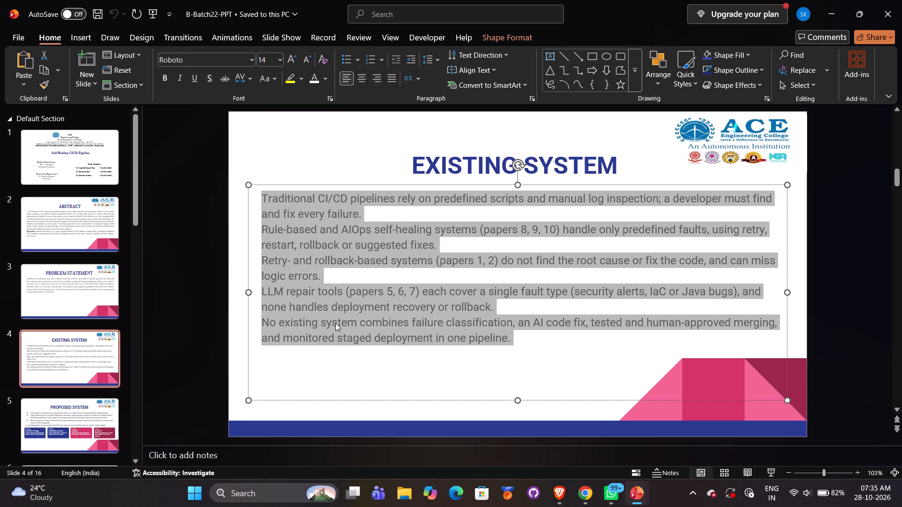
left_click(509, 296)
key("ctrl+a")
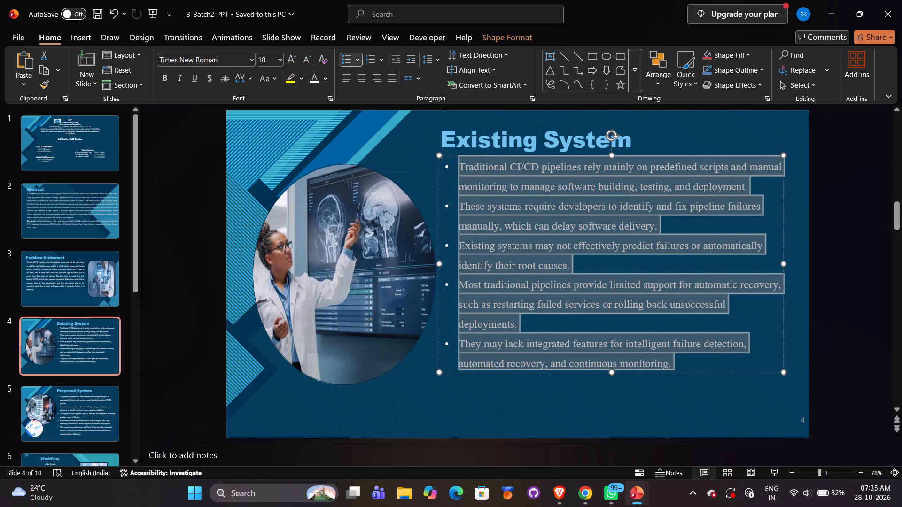
key("ctrl+v")
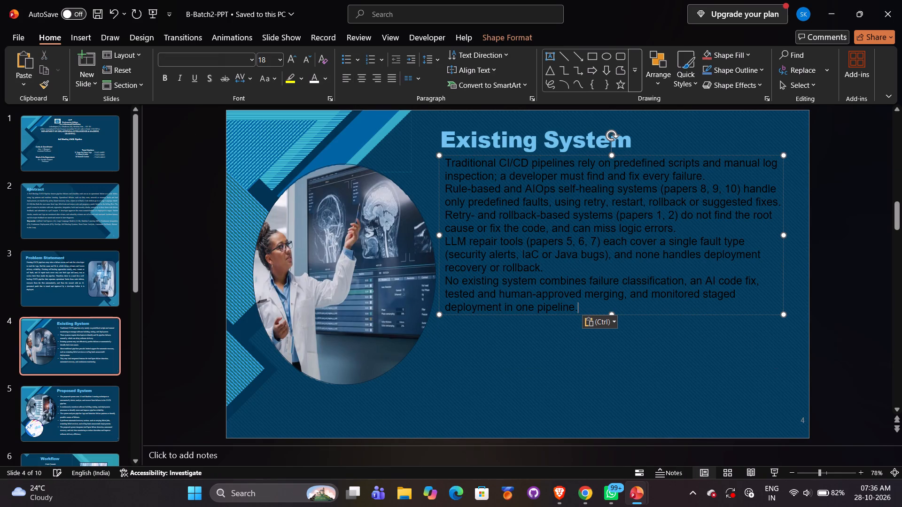
Format the pasted Existing System text on slide 4 as white Times New Roman with 1.5 line spacing and round bullets.
key("ctrl+a")
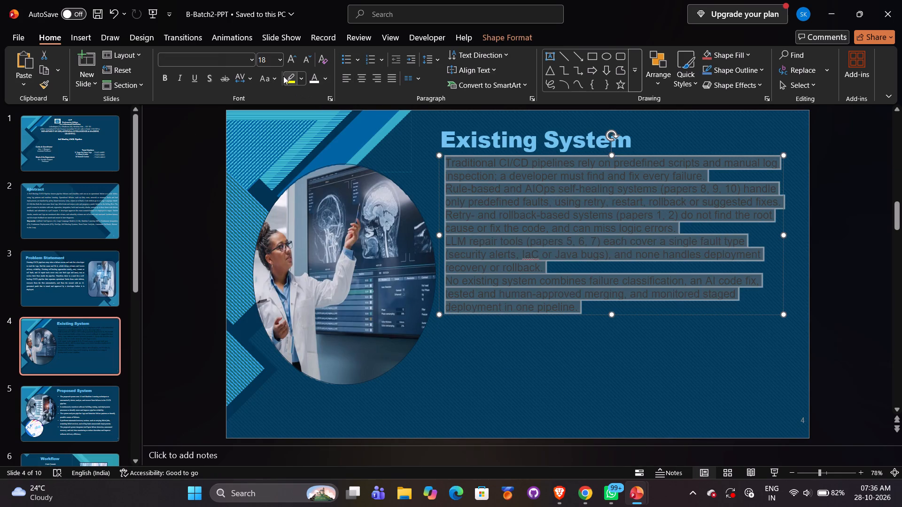
left_click(315, 82)
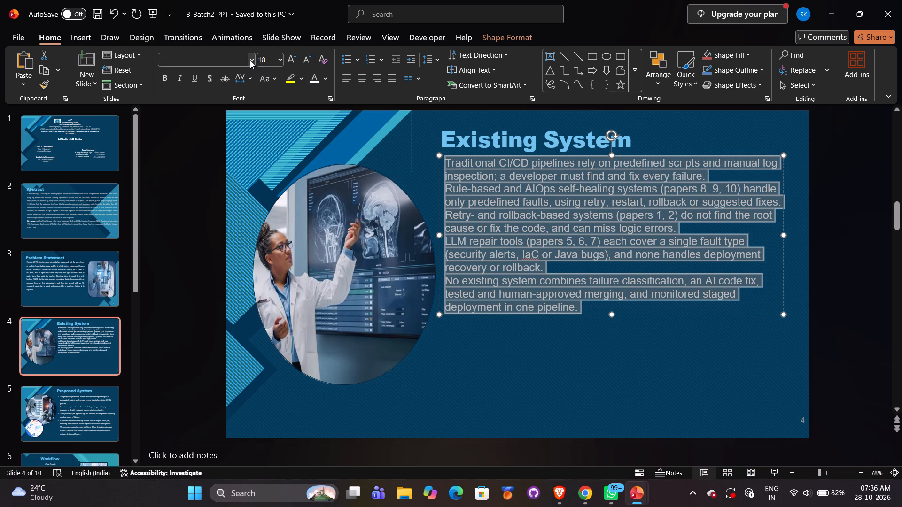
left_click(250, 61)
left_click(219, 146)
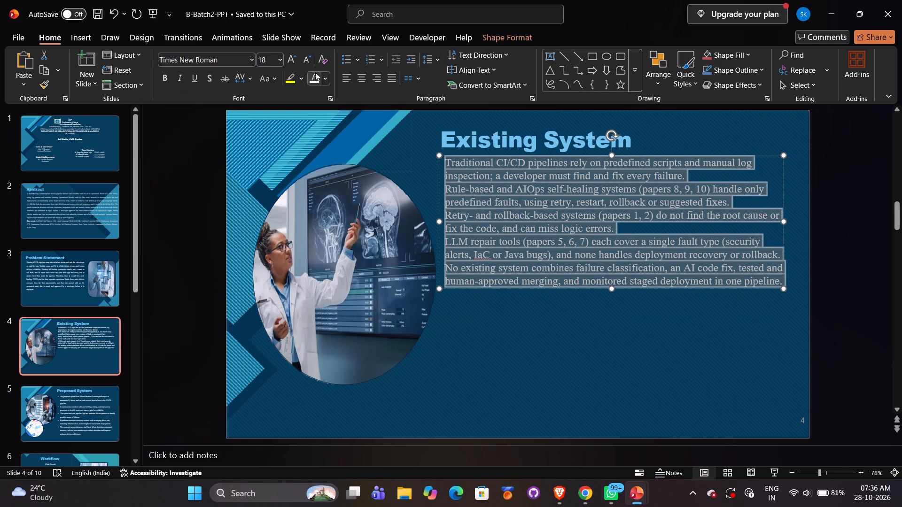
left_click(438, 64)
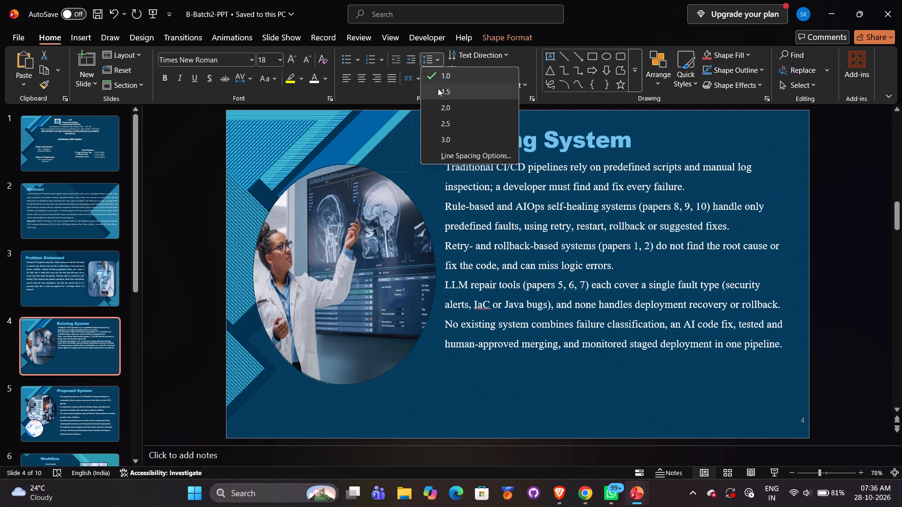
left_click(438, 88)
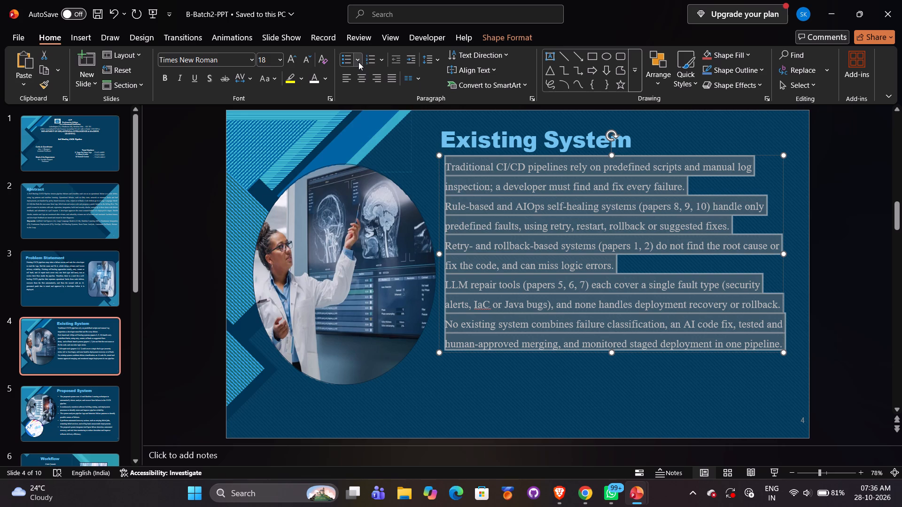
left_click(358, 62)
left_click(408, 92)
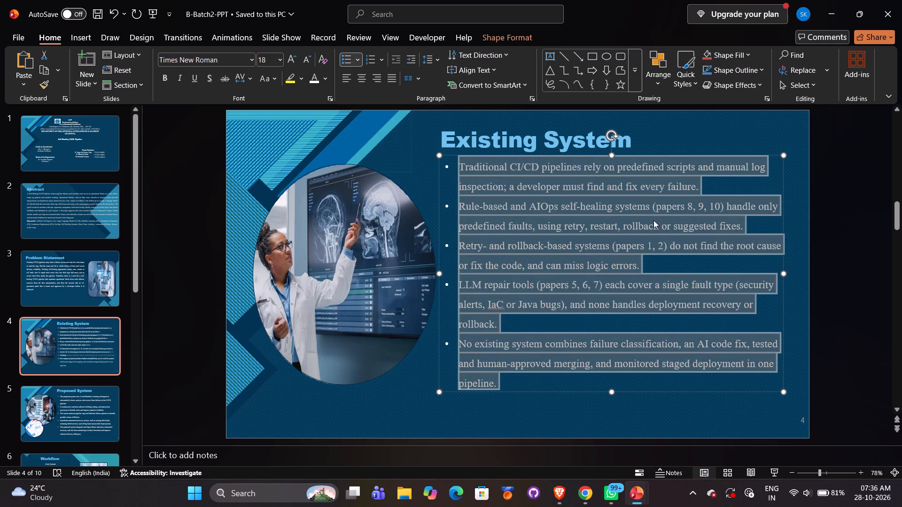
left_click(677, 239)
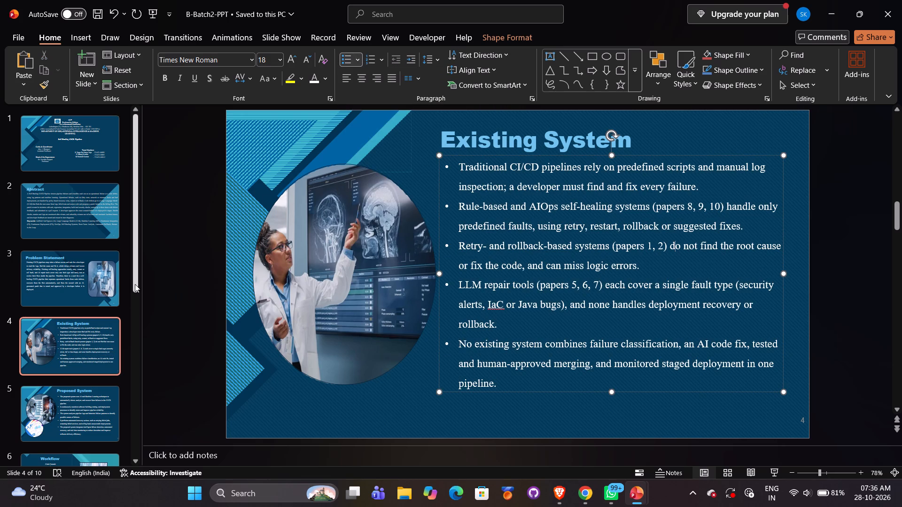
Copy the three Proposed System bullet points from slide 5 of B-Batch22-PPT, leaving out the level boxes.
left_click_drag(135, 284, 132, 338)
key("alt+Tab")
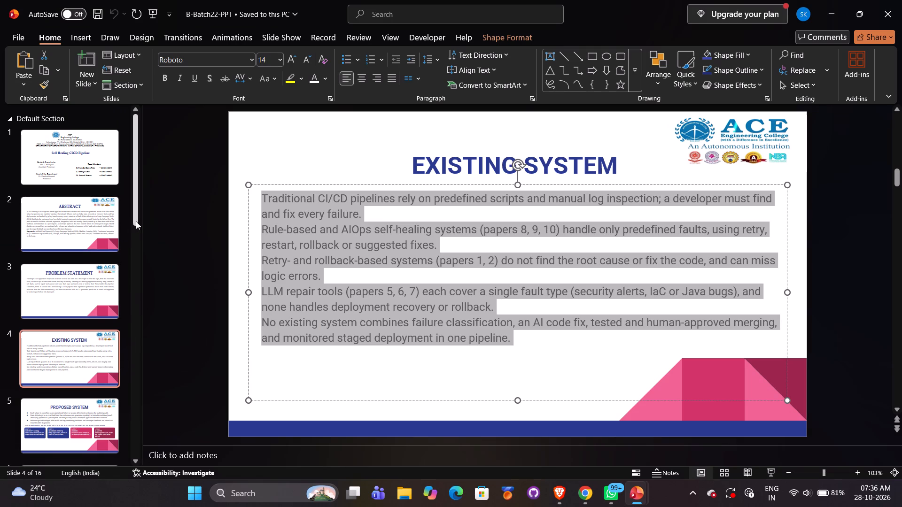
left_click_drag(136, 221, 135, 297)
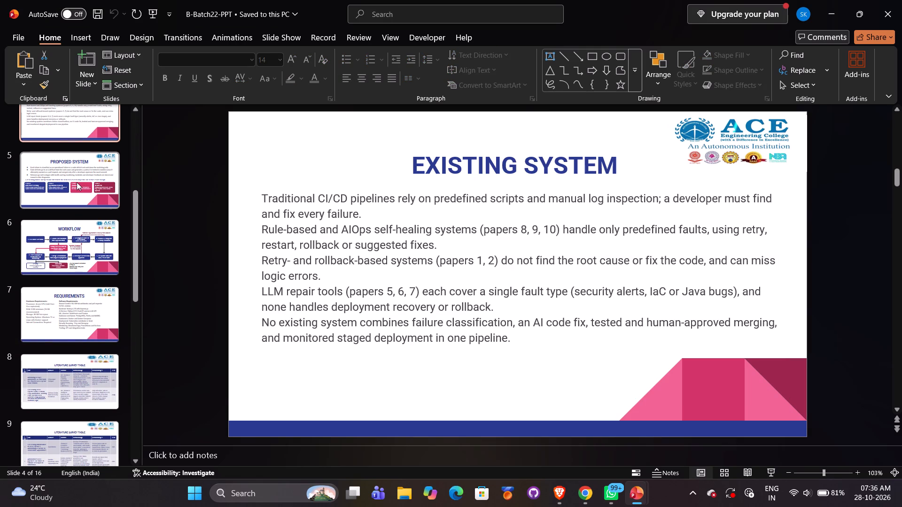
left_click(77, 182)
left_click(400, 300)
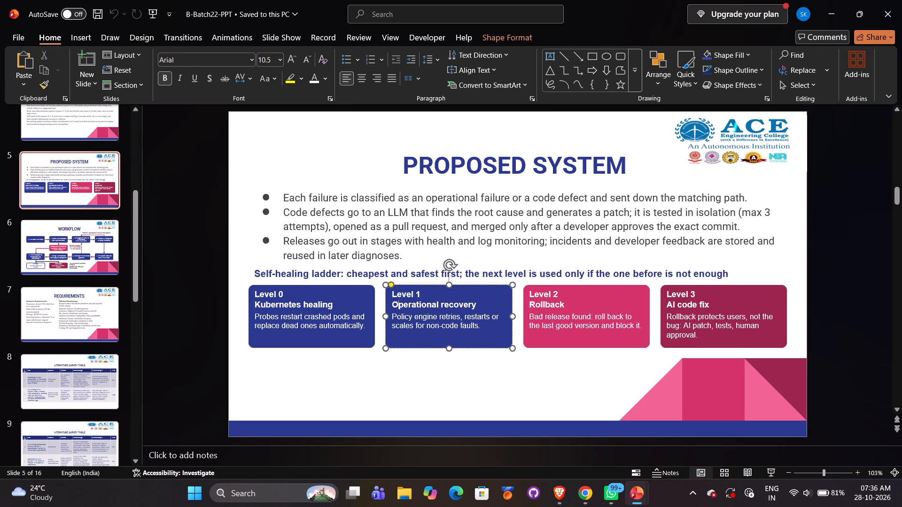
left_click(332, 309)
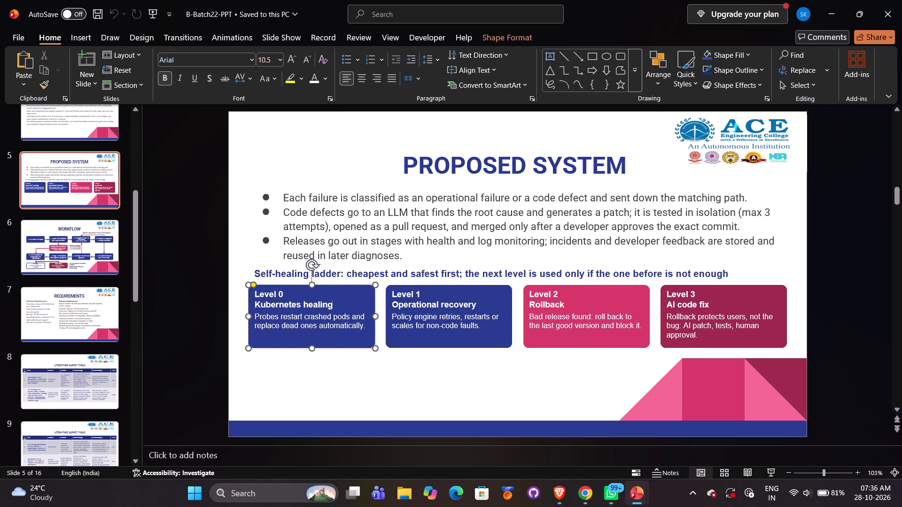
key("alt+Tab")
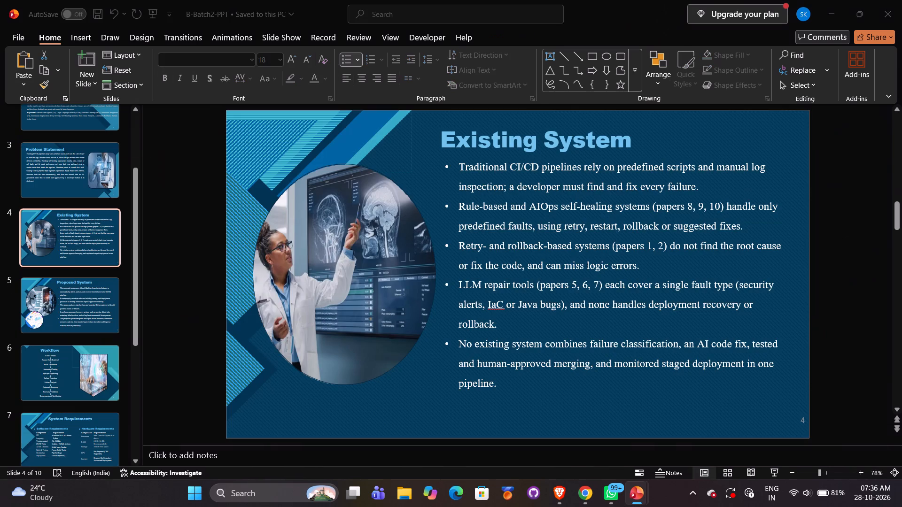
left_click(54, 351)
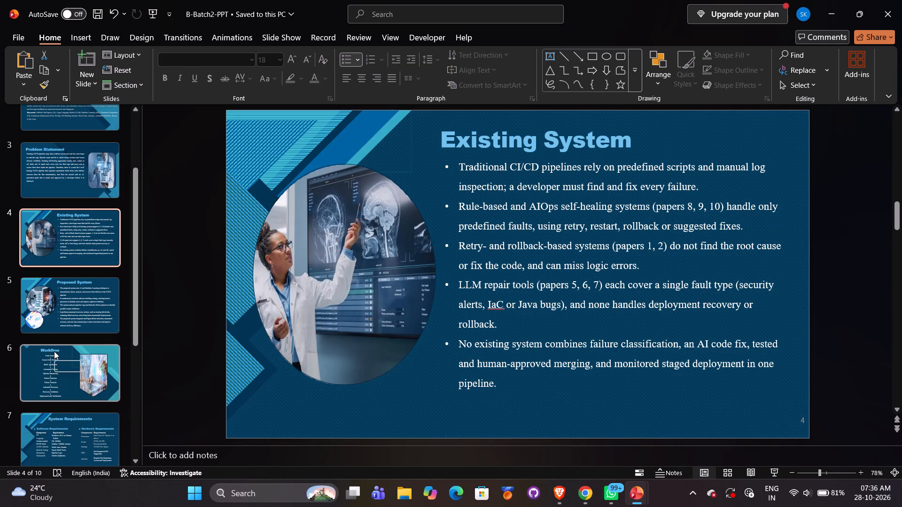
left_click(79, 234)
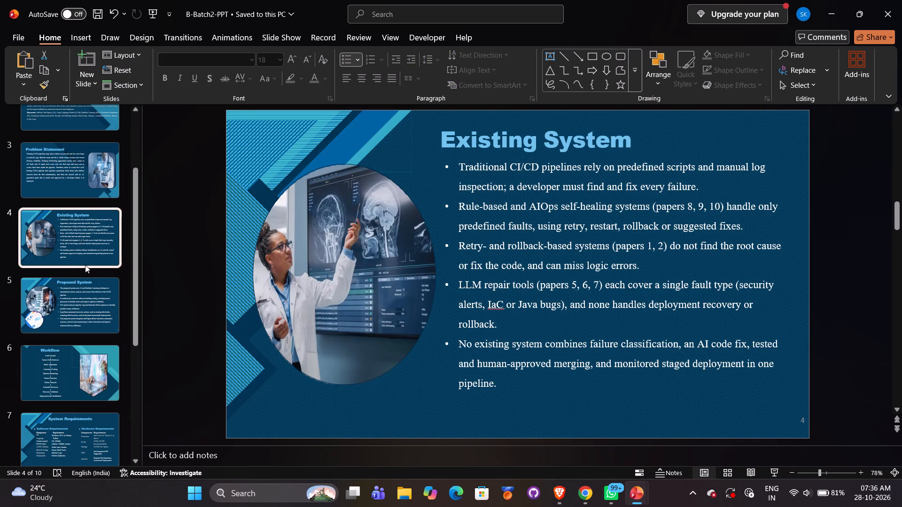
left_click(82, 302)
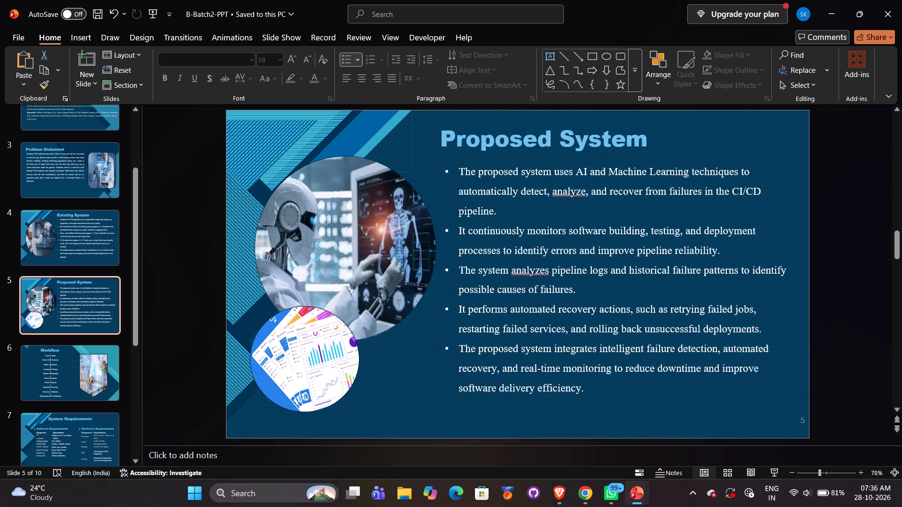
left_click(370, 279)
key("alt+Tab")
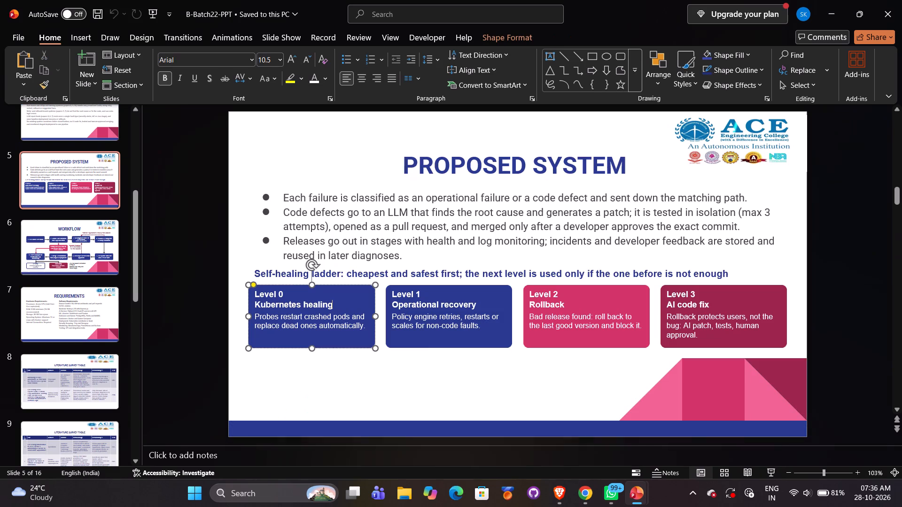
left_click(361, 216)
key("ctrl+a")
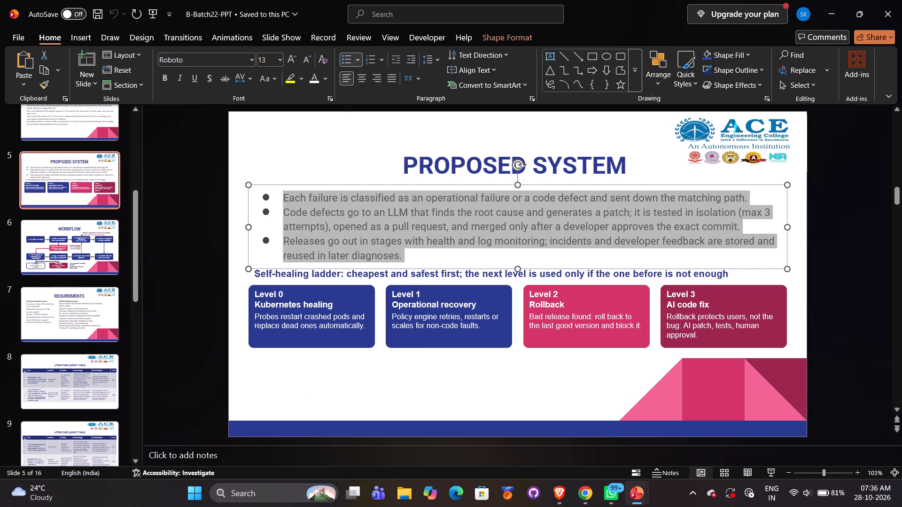
key("ctrl+c")
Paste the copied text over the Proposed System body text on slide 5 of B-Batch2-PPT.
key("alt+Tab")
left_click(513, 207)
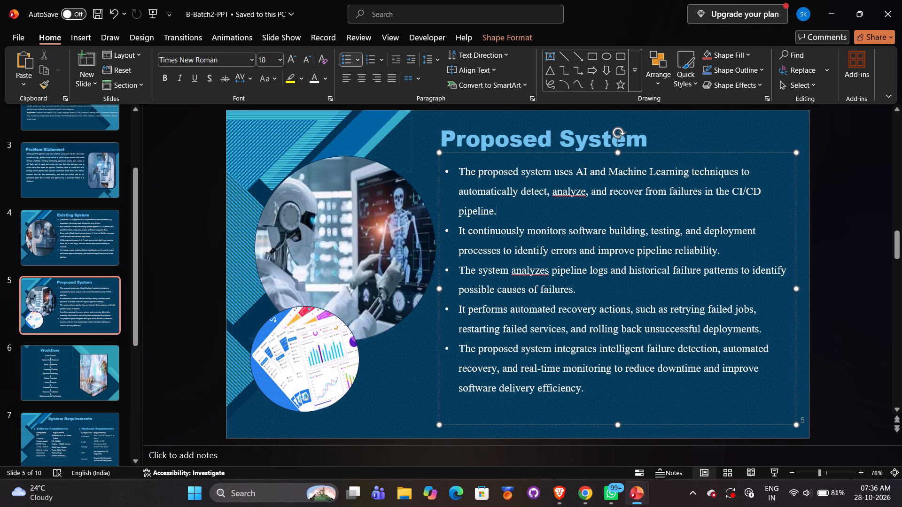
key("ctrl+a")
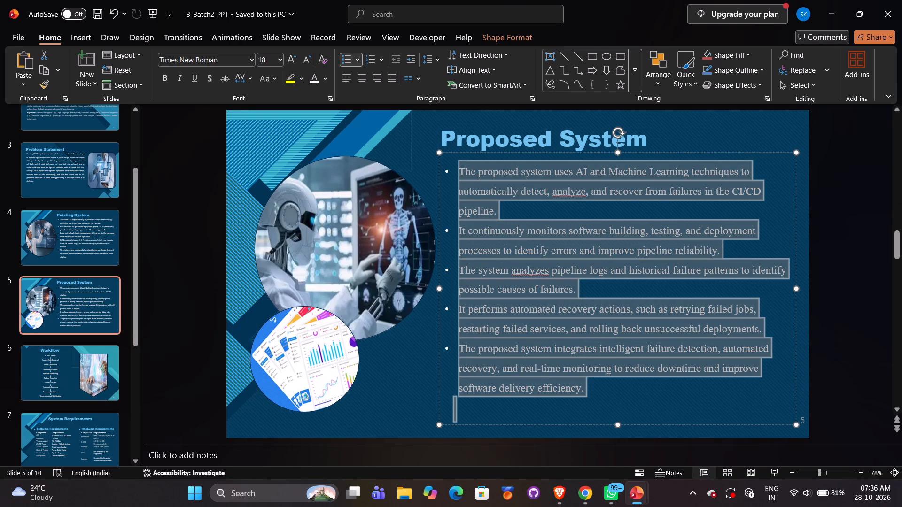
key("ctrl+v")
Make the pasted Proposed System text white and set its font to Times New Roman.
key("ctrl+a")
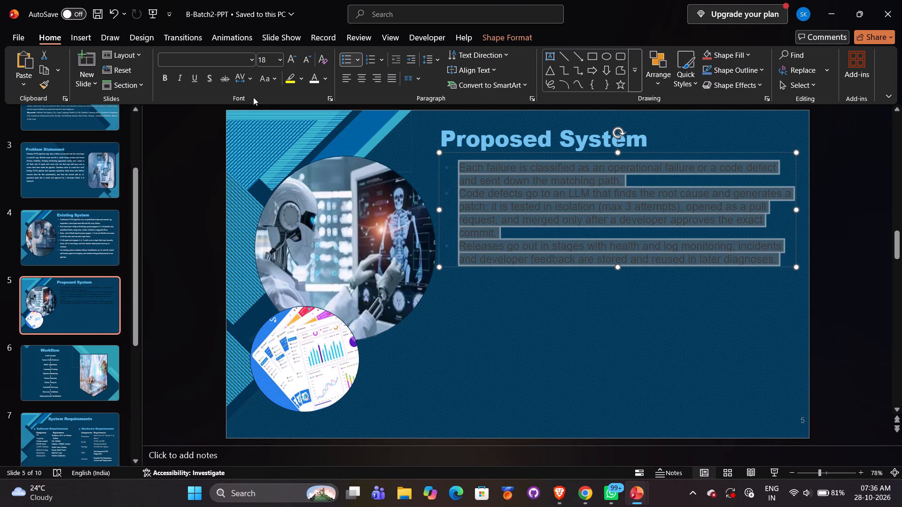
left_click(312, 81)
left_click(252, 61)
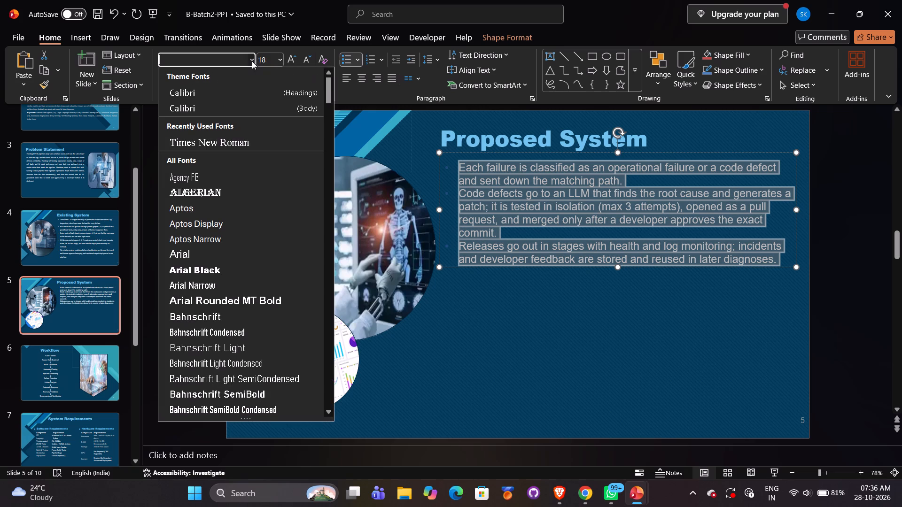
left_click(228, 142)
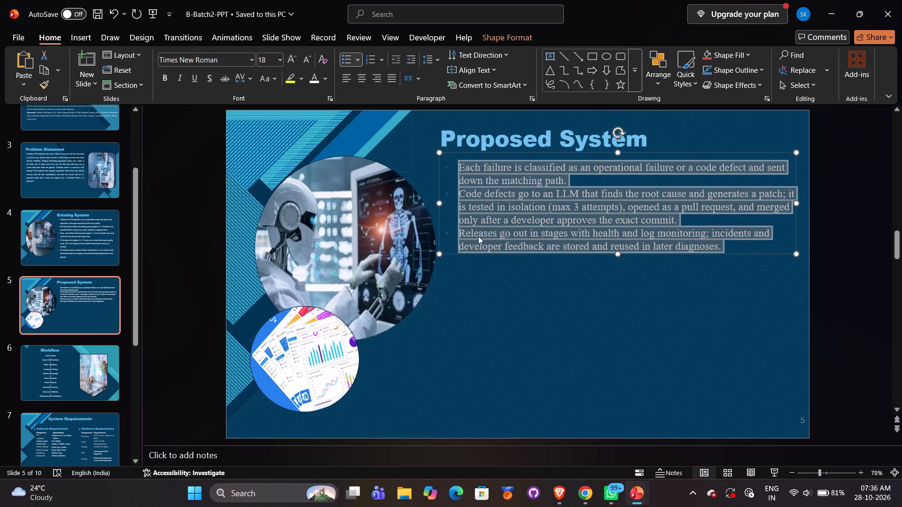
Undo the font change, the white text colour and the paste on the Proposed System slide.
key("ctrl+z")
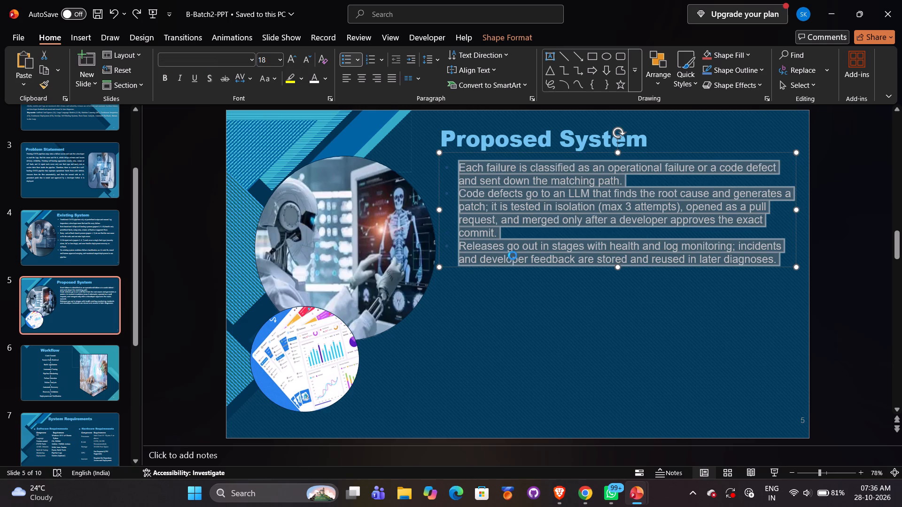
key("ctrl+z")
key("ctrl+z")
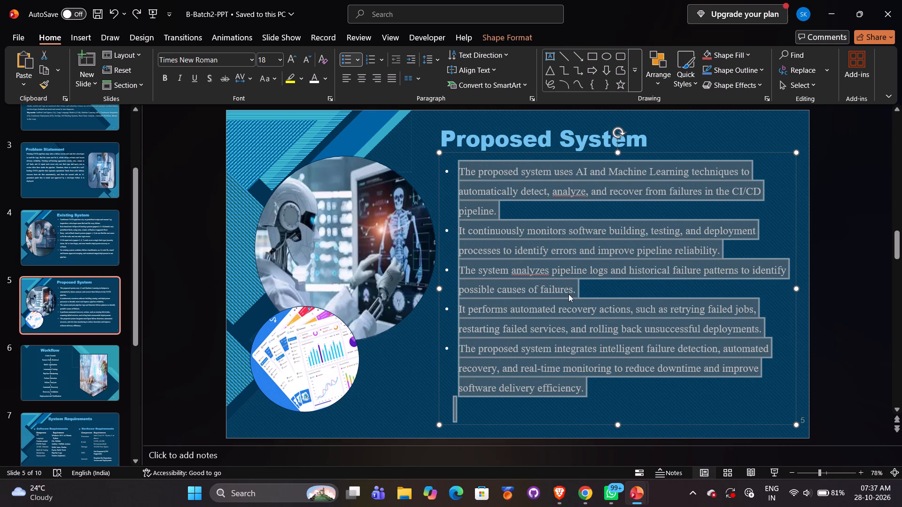
Remove the bullets from the old Proposed System body text, delete that text and paste the copied text in its place.
left_click(355, 64)
left_click(361, 94)
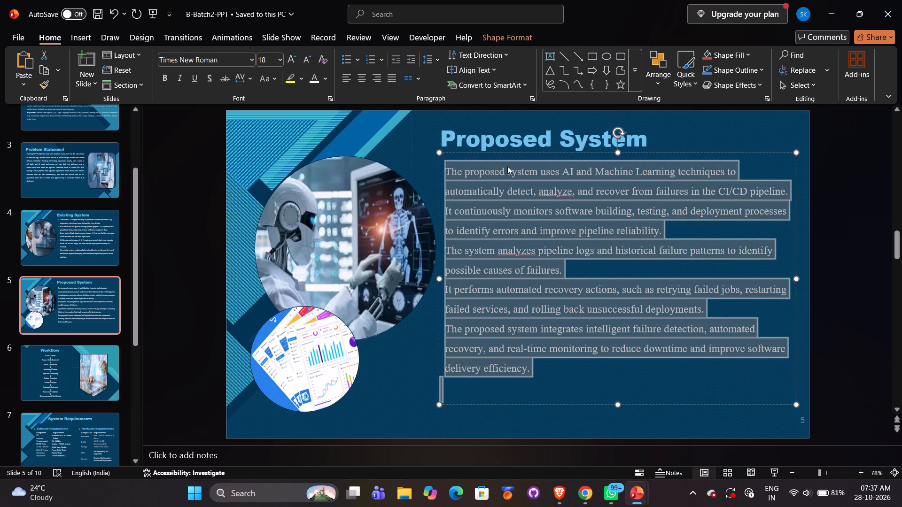
key("BackSpace")
key("ctrl+v")
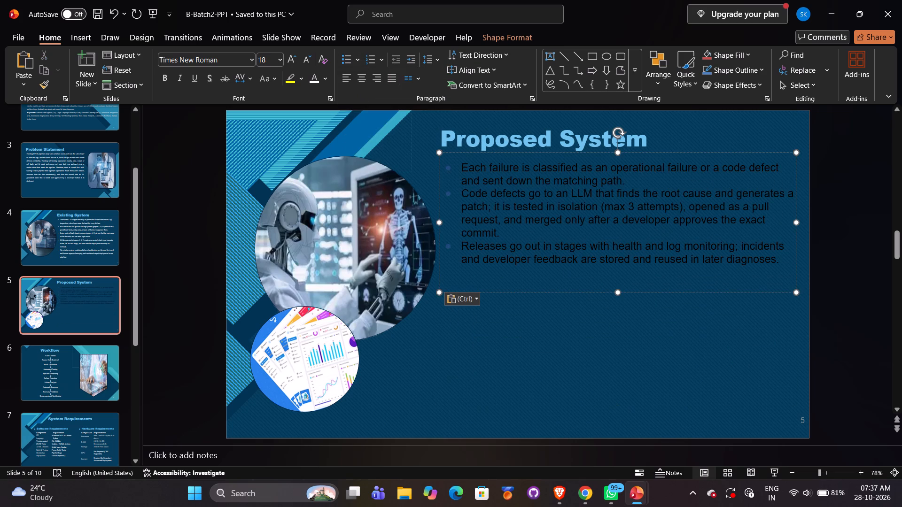
Format the pasted Proposed System text as white Times New Roman with small round bullets.
key("ctrl+a")
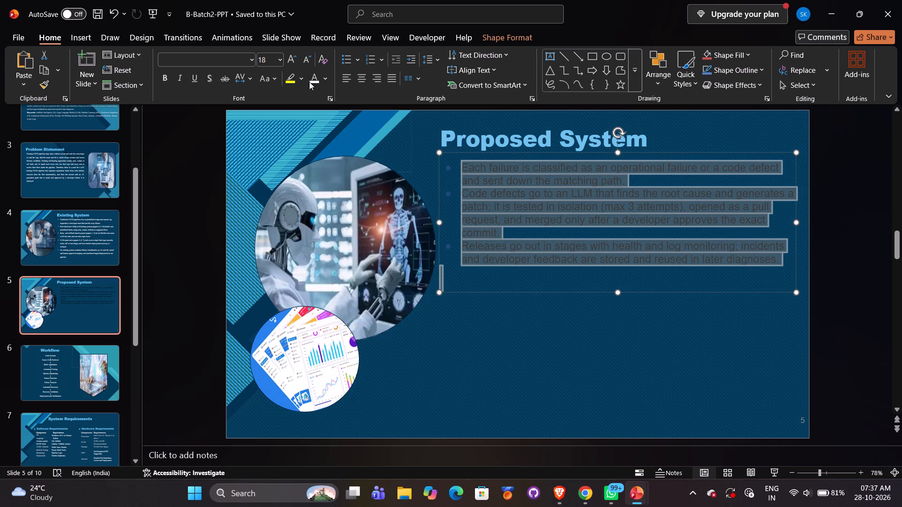
left_click(311, 80)
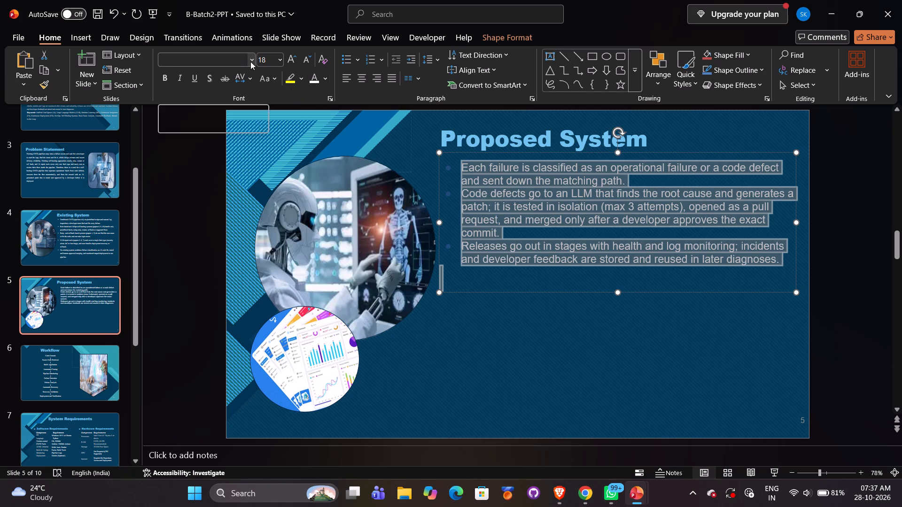
left_click(250, 61)
left_click(217, 143)
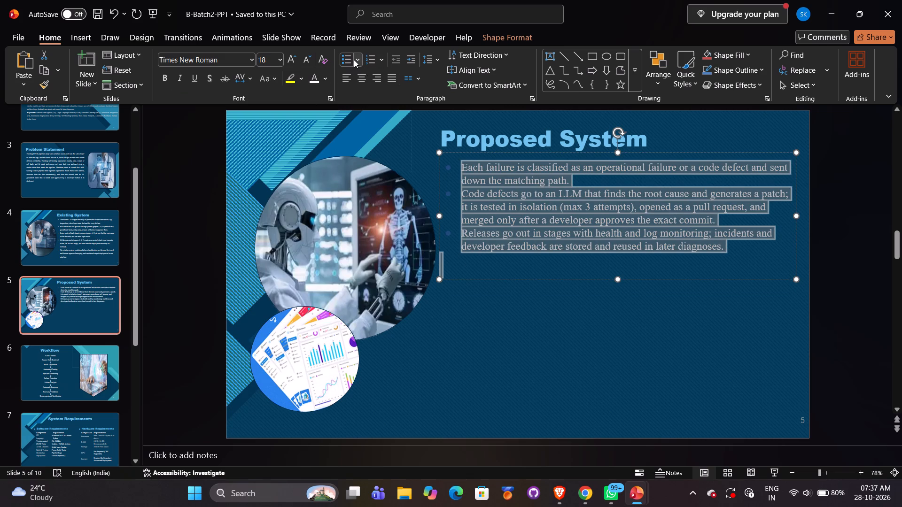
left_click(358, 61)
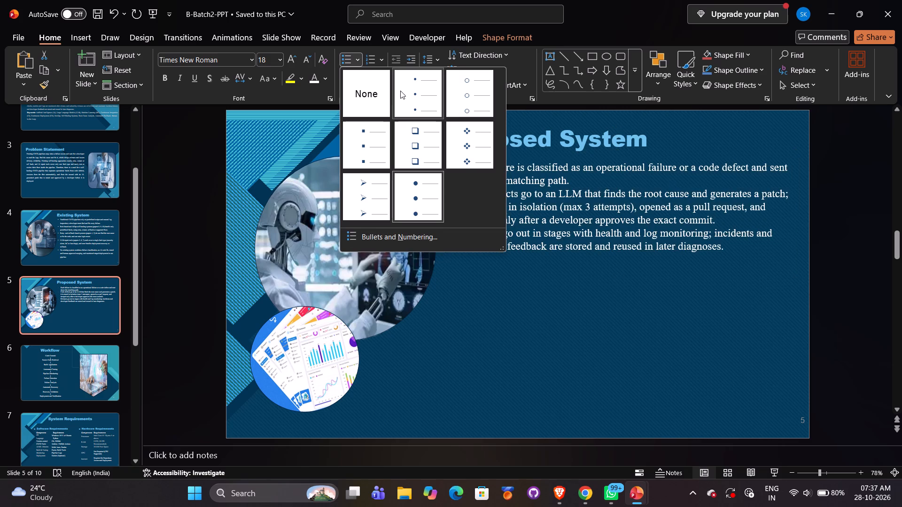
left_click(400, 91)
left_click(536, 210)
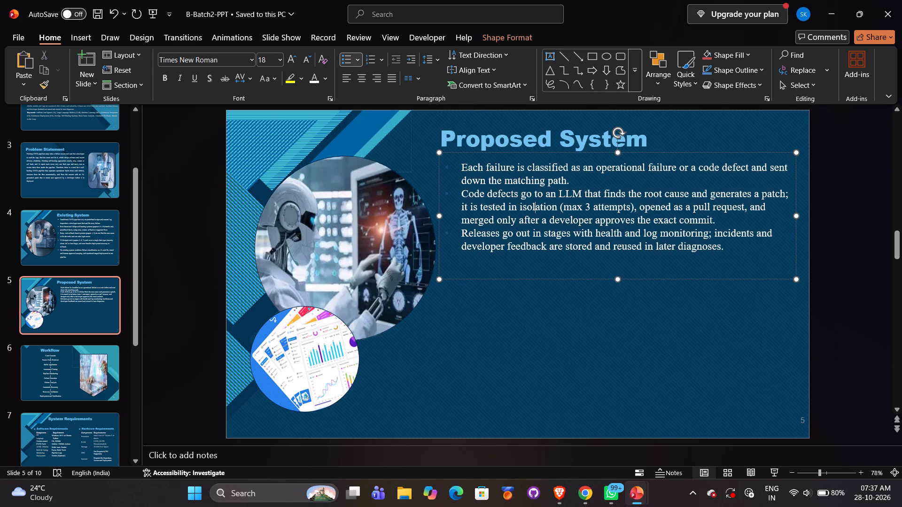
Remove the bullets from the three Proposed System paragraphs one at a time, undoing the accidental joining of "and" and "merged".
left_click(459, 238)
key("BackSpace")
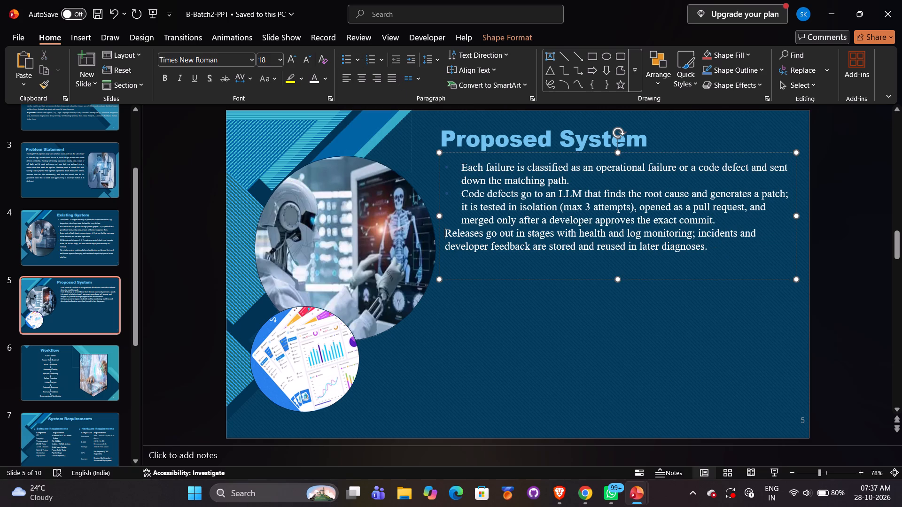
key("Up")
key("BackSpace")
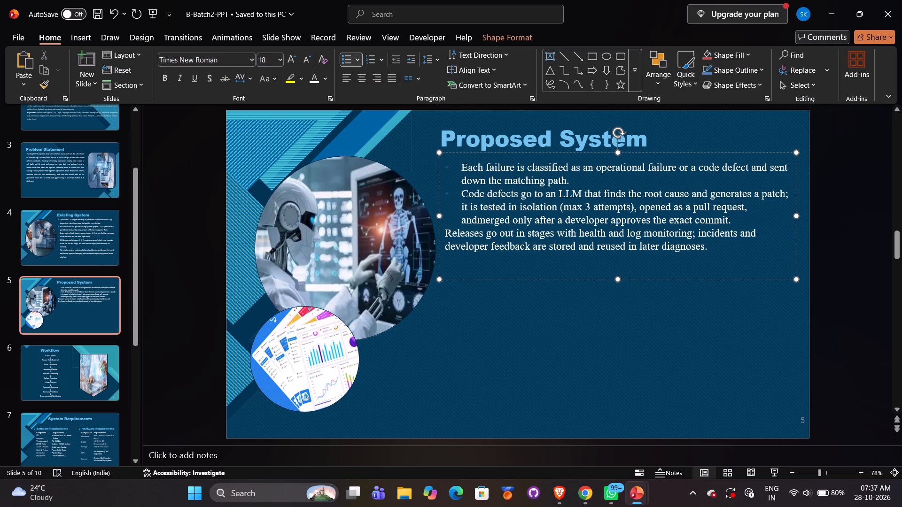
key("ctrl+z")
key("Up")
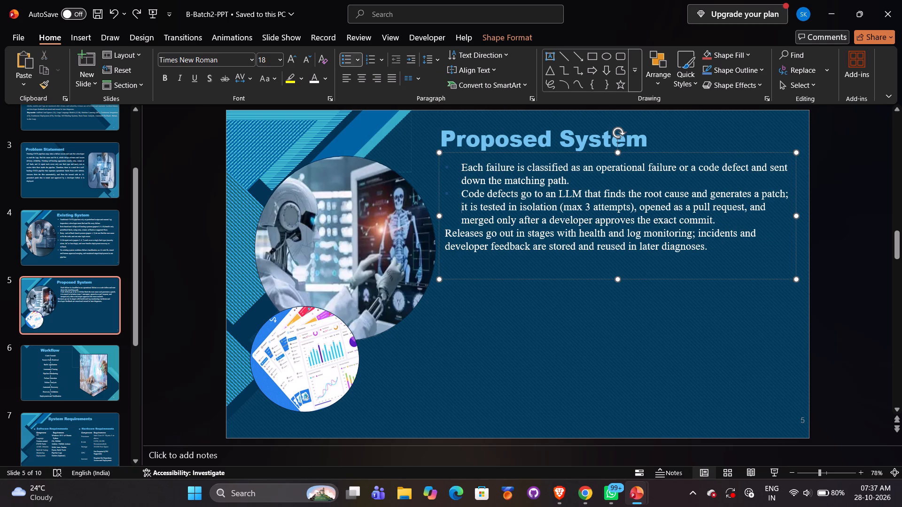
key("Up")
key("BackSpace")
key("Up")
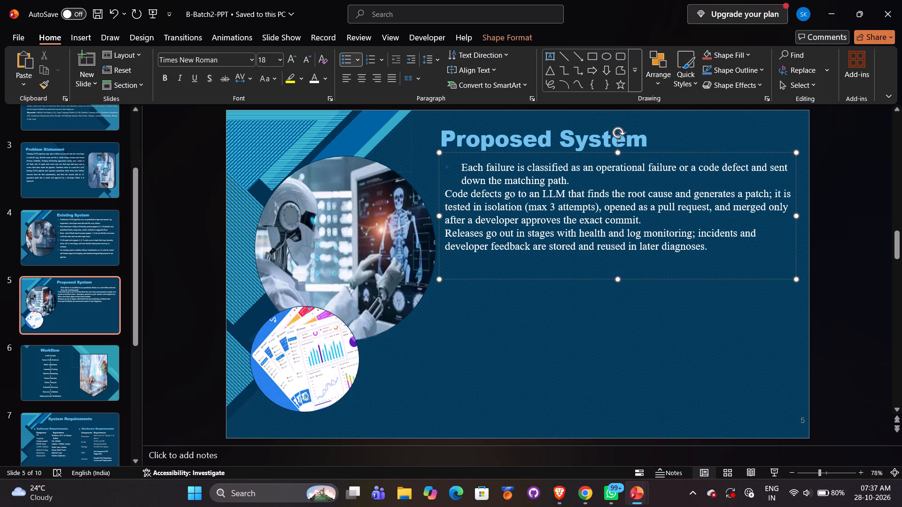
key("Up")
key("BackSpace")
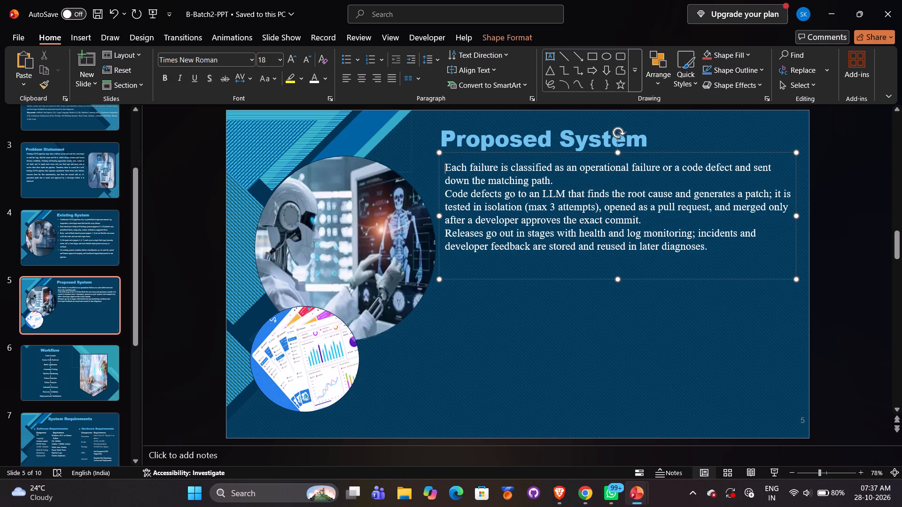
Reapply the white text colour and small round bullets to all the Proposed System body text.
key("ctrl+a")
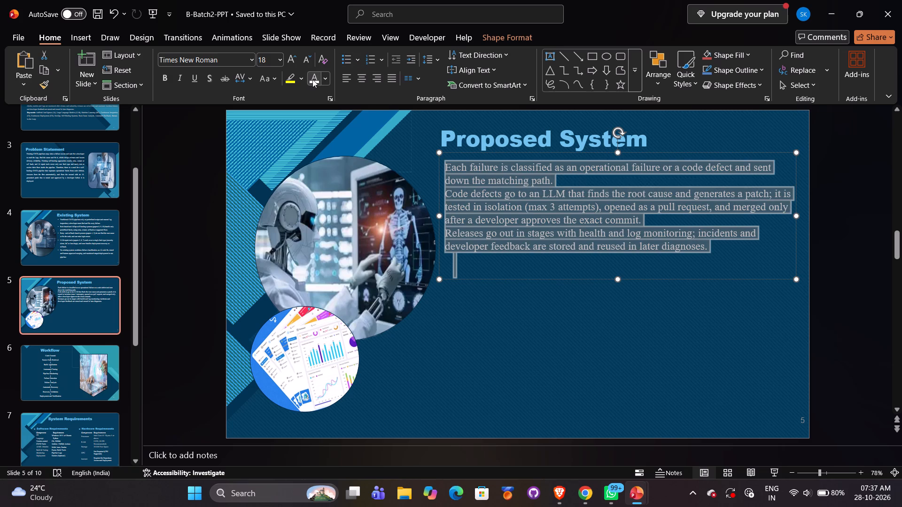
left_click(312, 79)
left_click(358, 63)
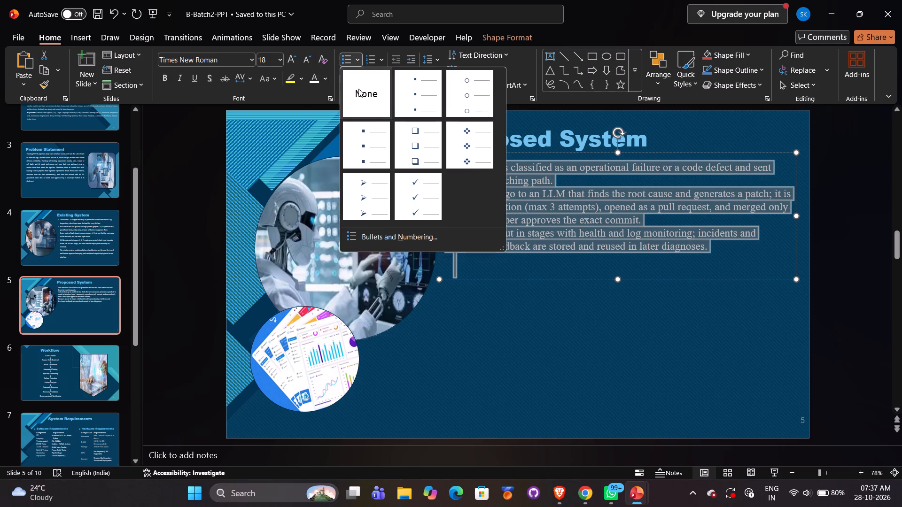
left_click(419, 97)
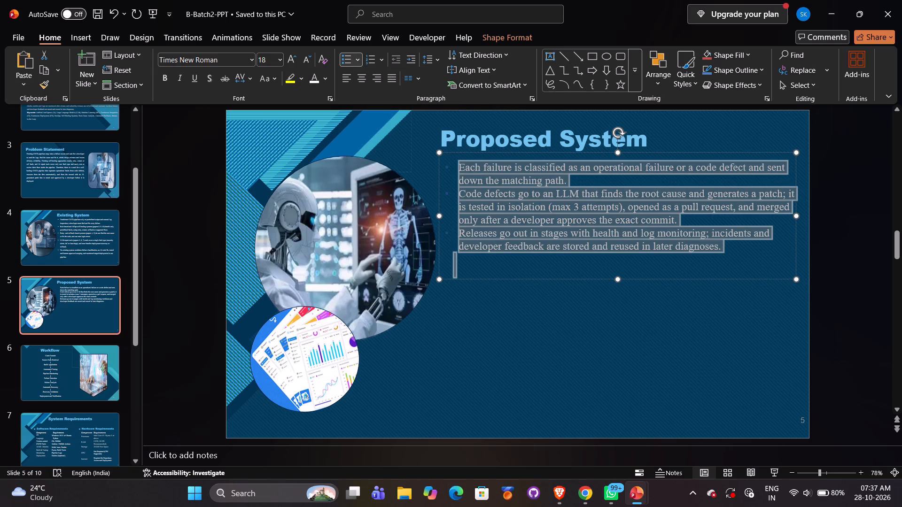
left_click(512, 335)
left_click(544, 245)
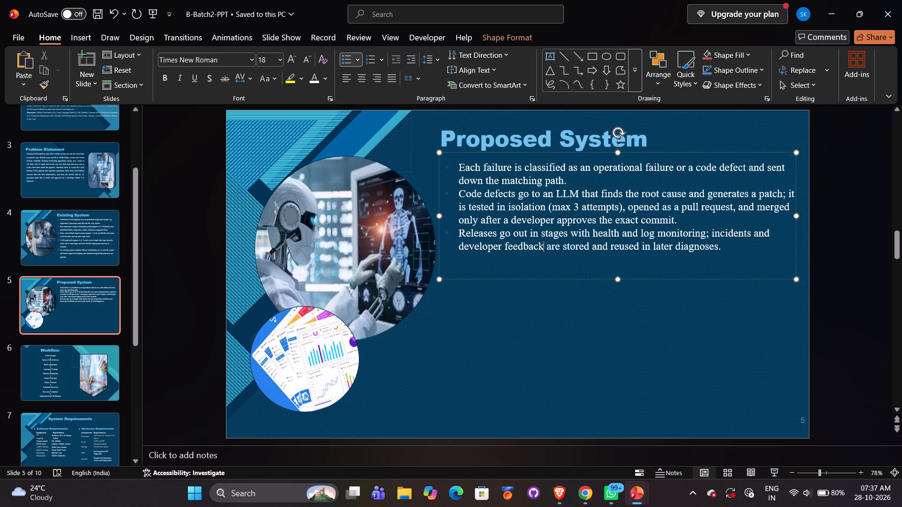
Switch to B-Batch22-PPT, remove the bullets from its three Proposed System paragraphs and copy the unbulleted text.
key("alt+Tab")
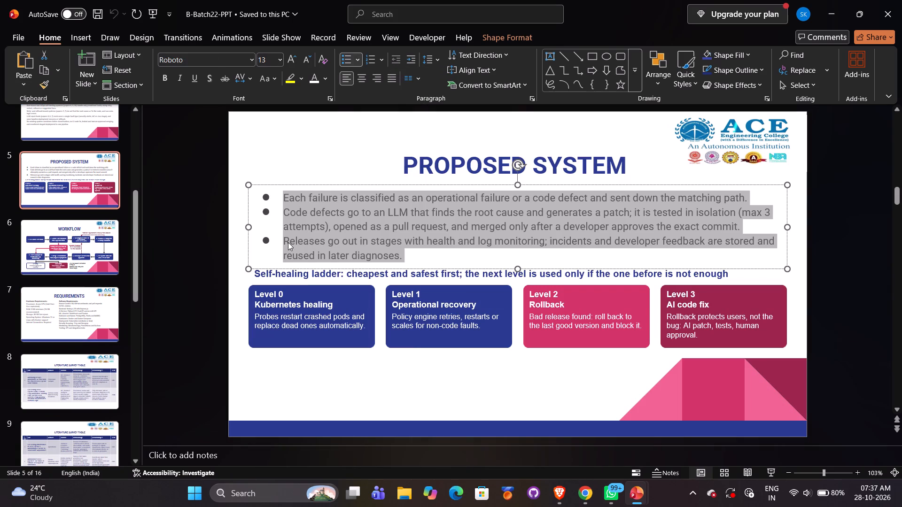
left_click(282, 241)
key("BackSpace")
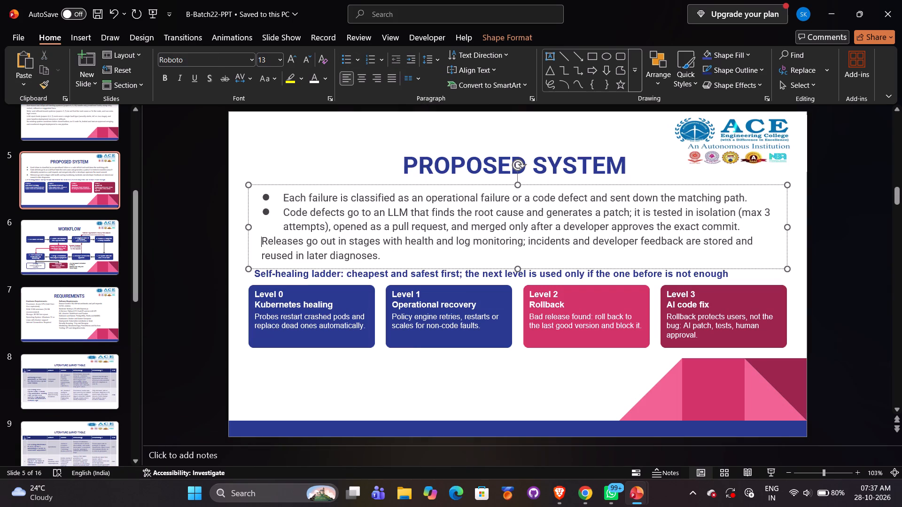
key("Up")
key("Up")
key("BackSpace")
key("Up")
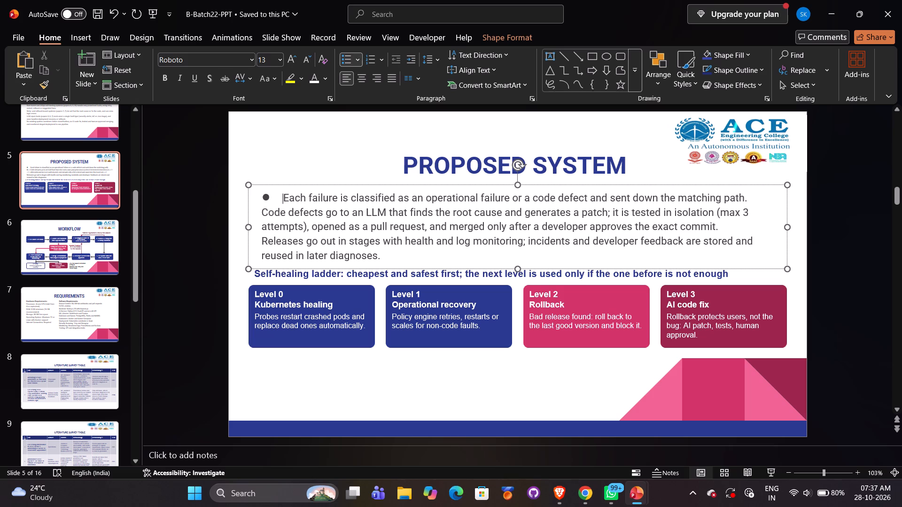
key("BackSpace")
key("ctrl+a")
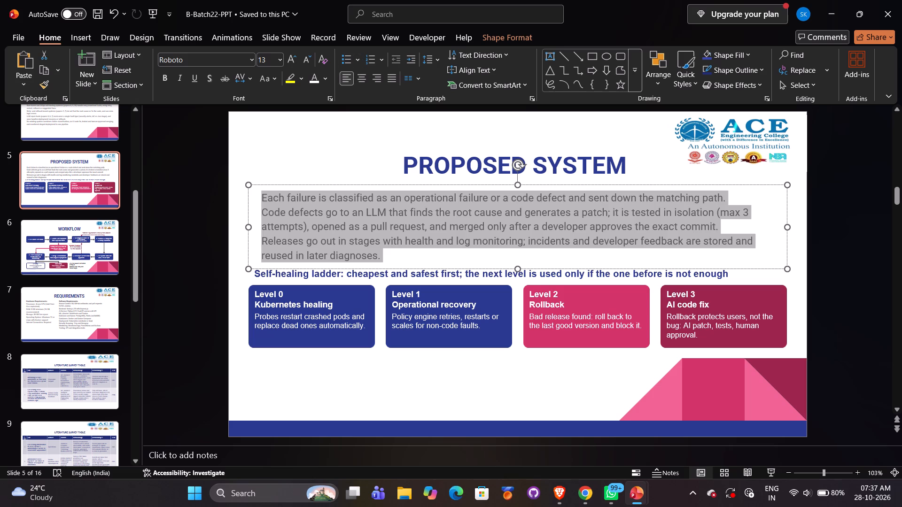
key("ctrl+c")
Back in B-Batch2-PPT, clear the bullets from the Proposed System body text and replace that text with the copied text.
key("alt+Tab")
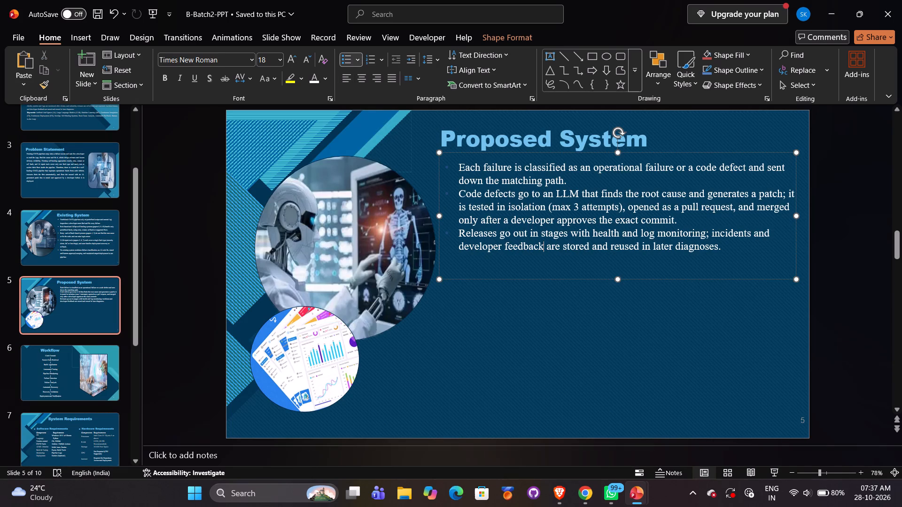
key("ctrl+a")
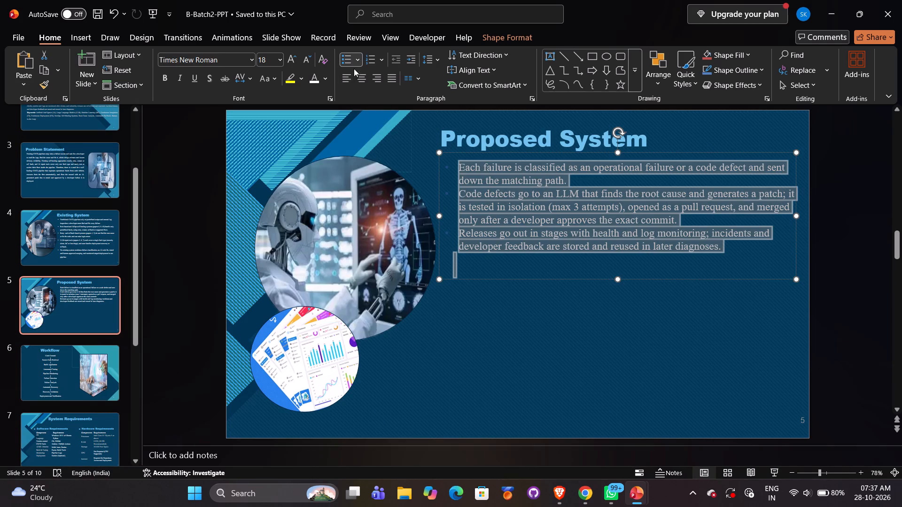
left_click(357, 57)
left_click(365, 94)
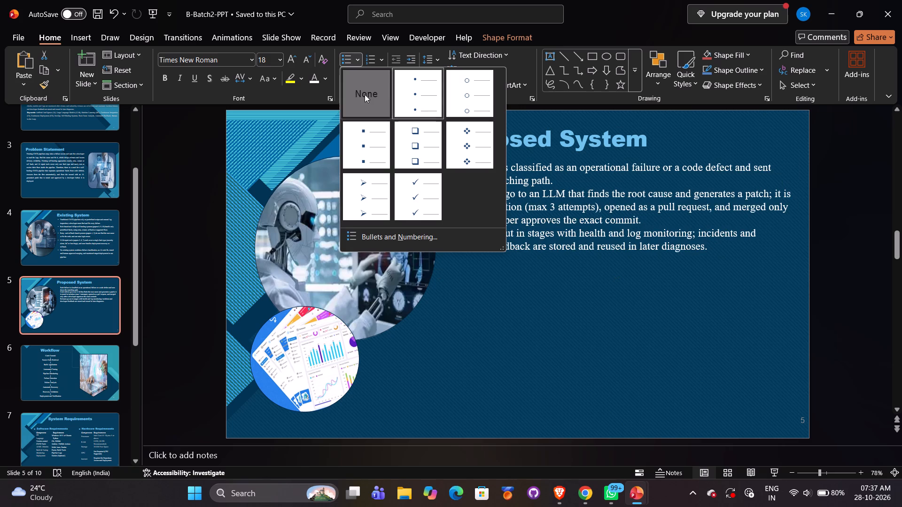
key("BackSpace")
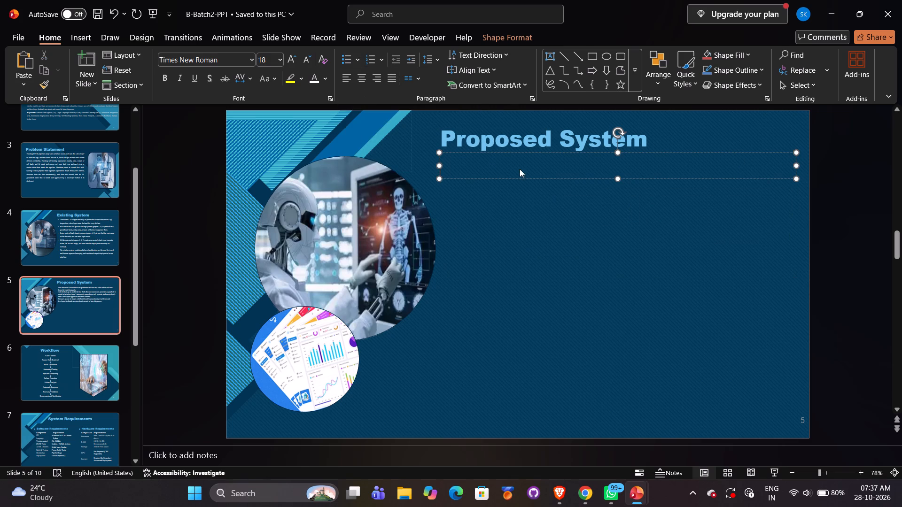
key("ctrl+v")
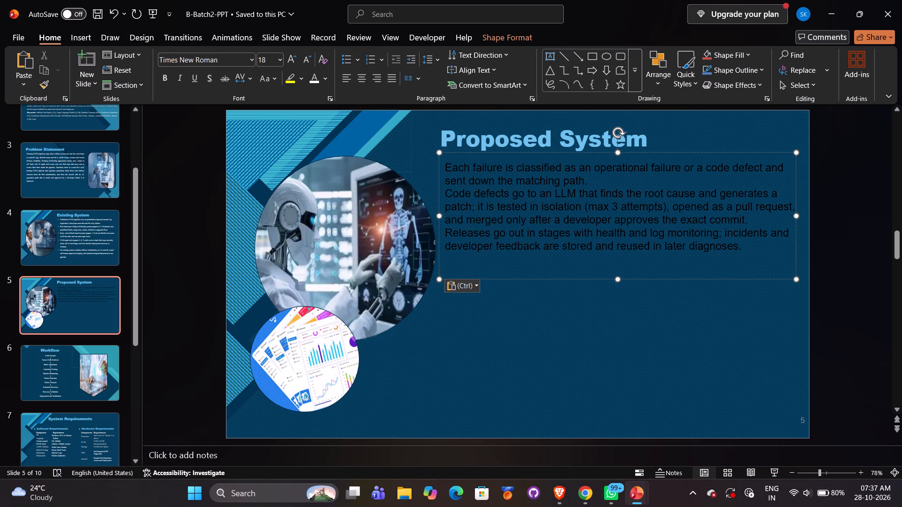
Format the pasted Proposed System text as white Times New Roman with small round bullets.
key("ctrl+a")
left_click(315, 83)
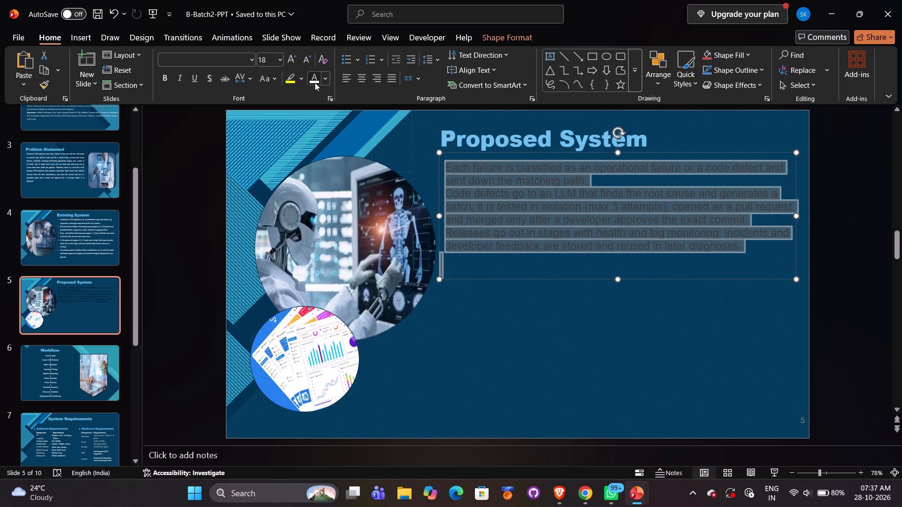
left_click(358, 62)
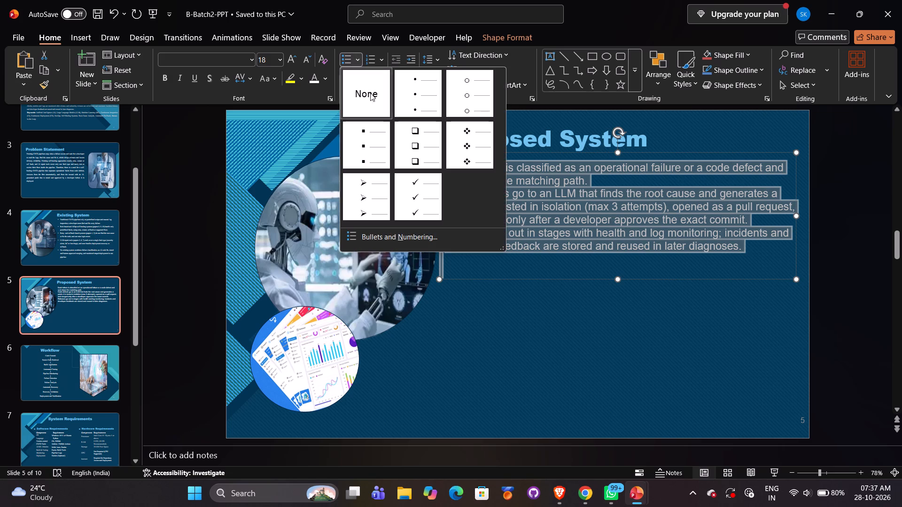
left_click(398, 110)
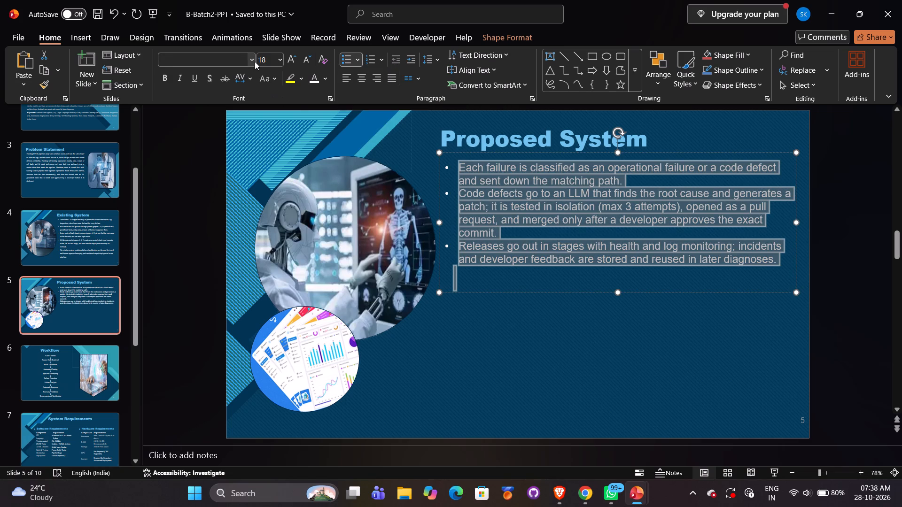
left_click(253, 61)
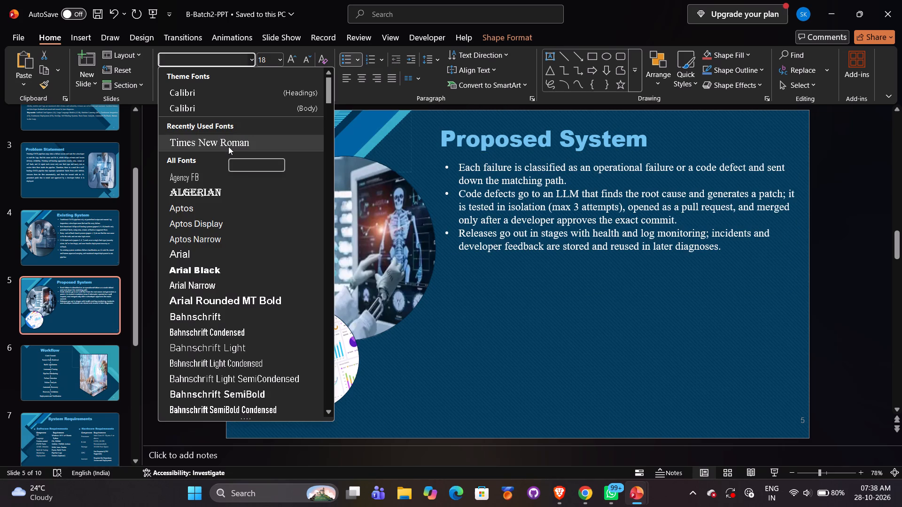
left_click(228, 146)
left_click(480, 300)
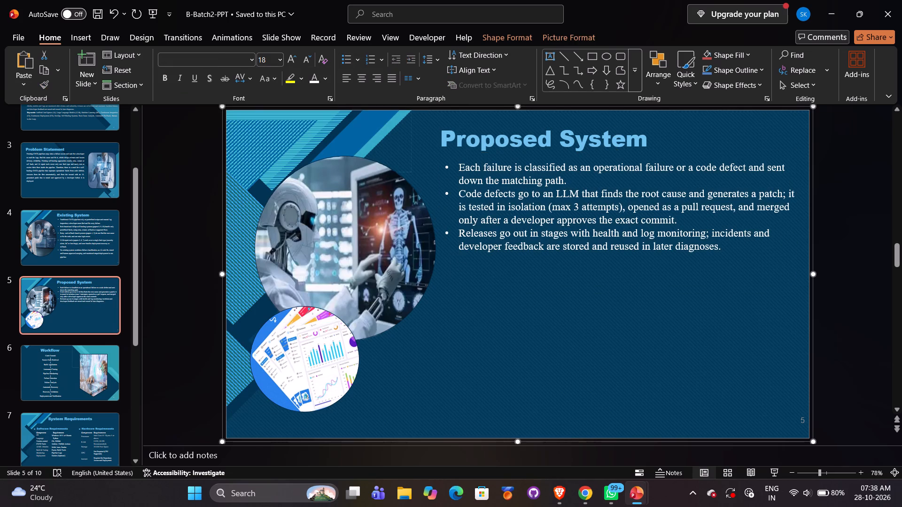
Delete the circular robot and chart pictures from the Proposed System slide.
left_click(367, 281)
key("Delete")
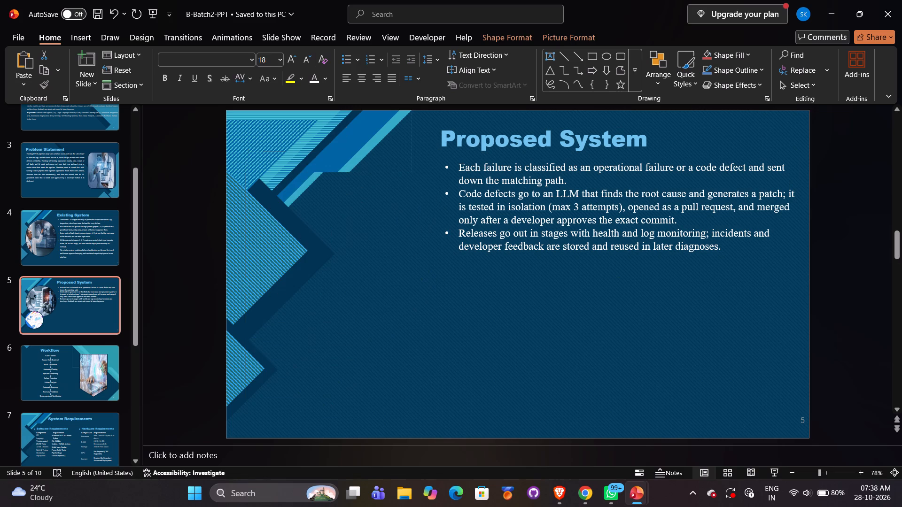
Move the Proposed System title slightly up and to the left on the slide.
left_click(503, 213)
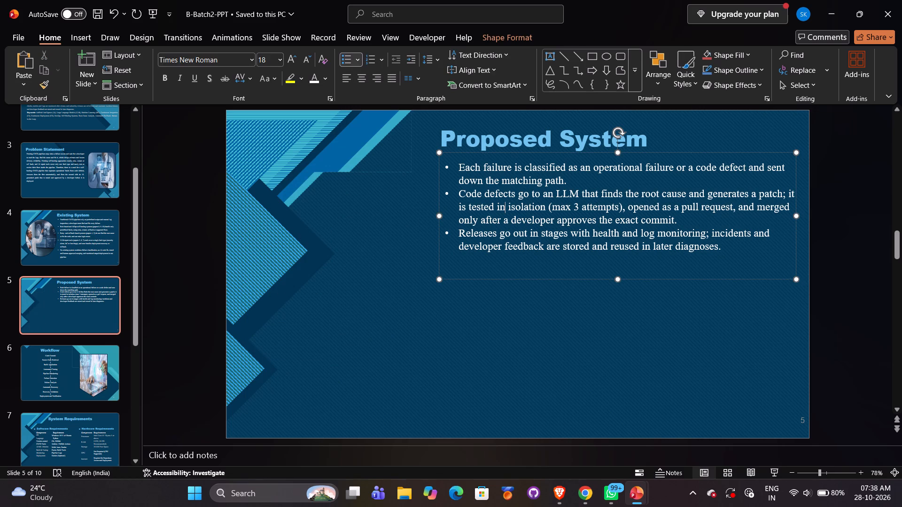
left_click(476, 139)
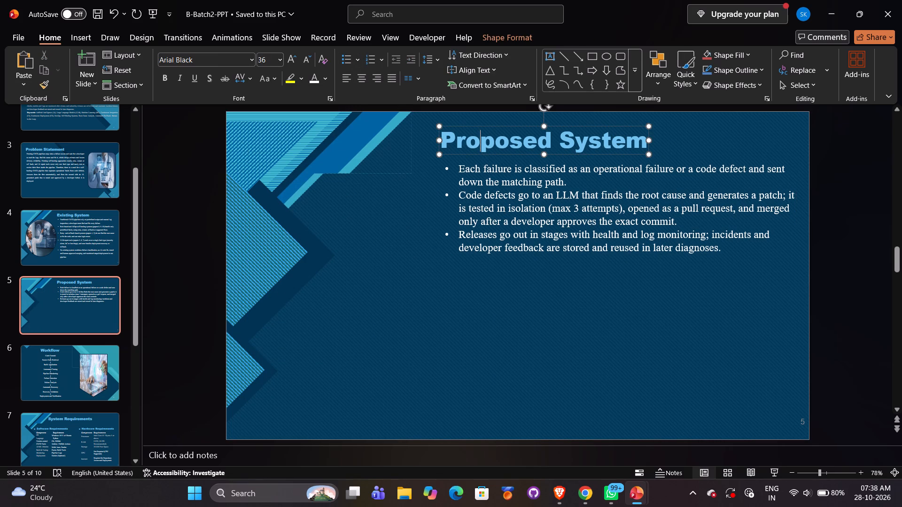
left_click_drag(486, 125, 441, 129)
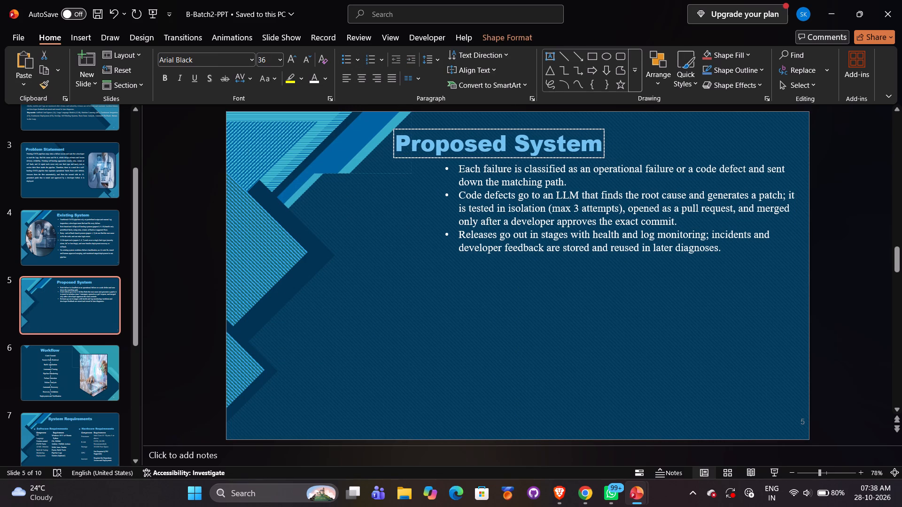
left_click_drag(441, 129, 406, 128)
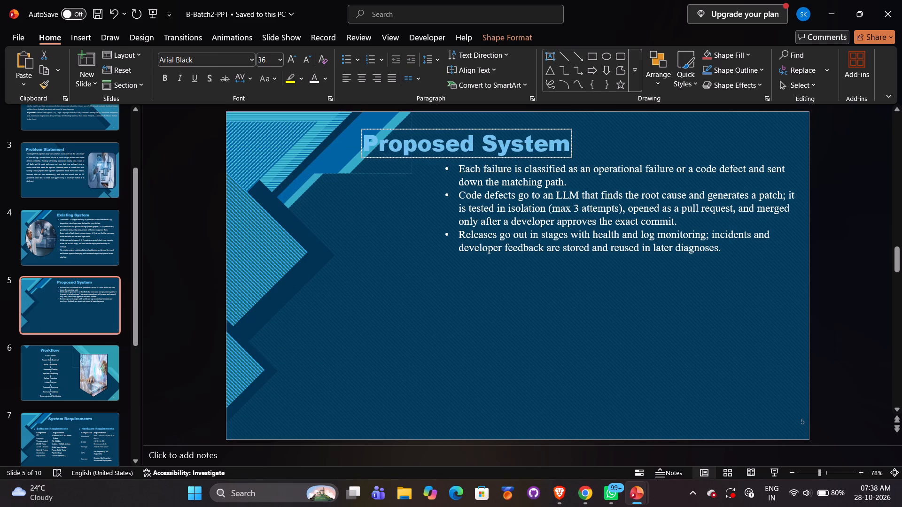
left_click_drag(406, 128, 439, 123)
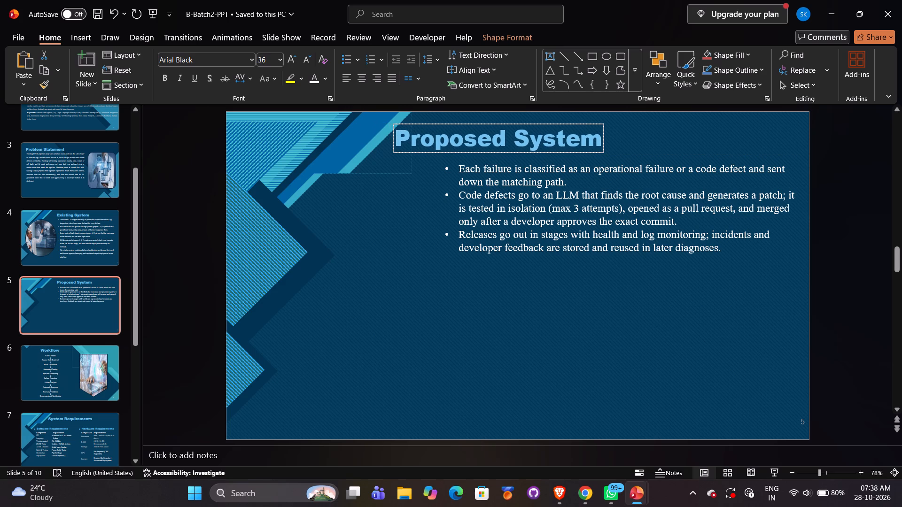
left_click_drag(439, 123, 428, 125)
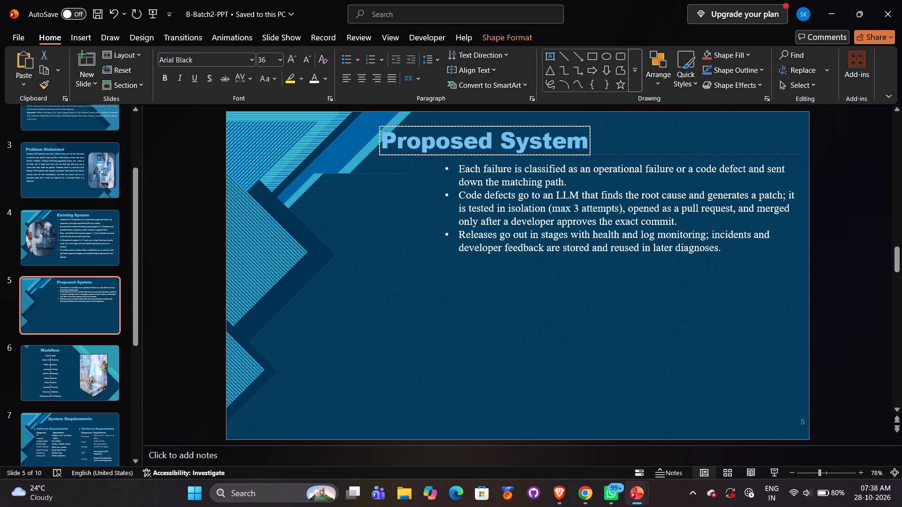
left_click_drag(428, 125, 437, 117)
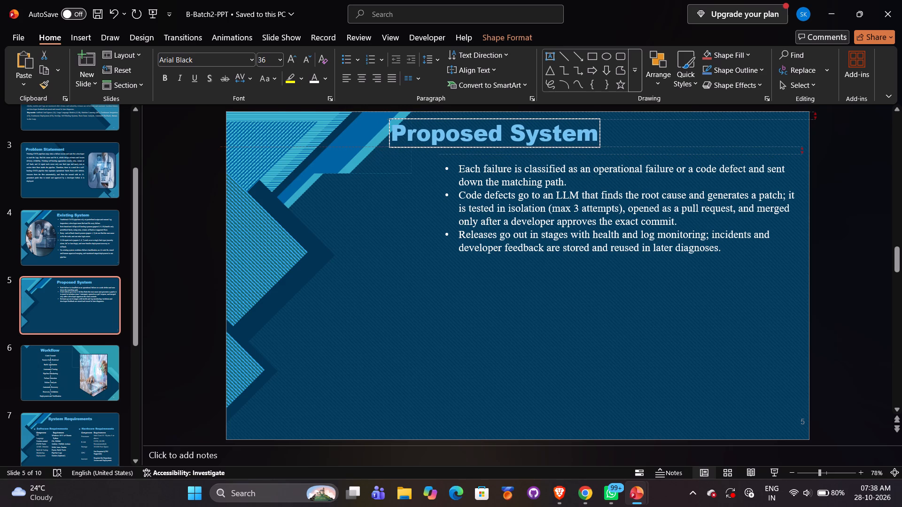
left_click_drag(437, 117, 447, 117)
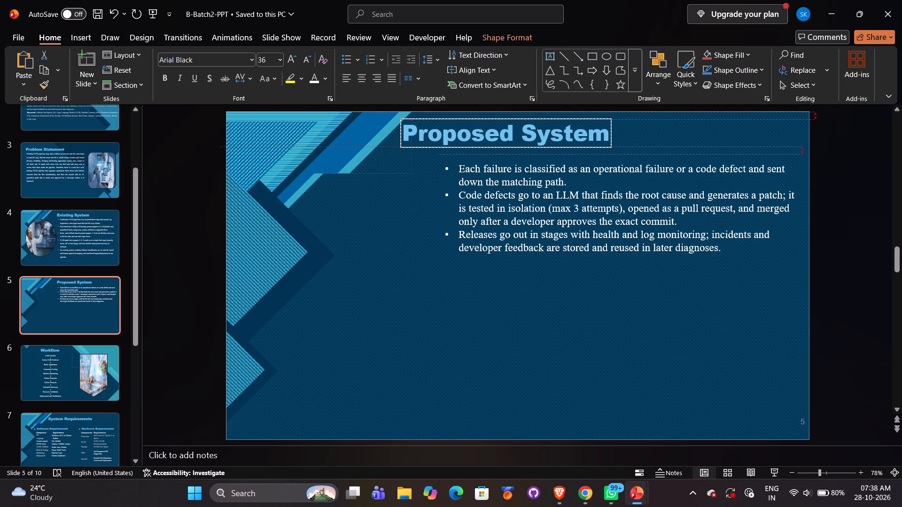
left_click_drag(447, 117, 481, 115)
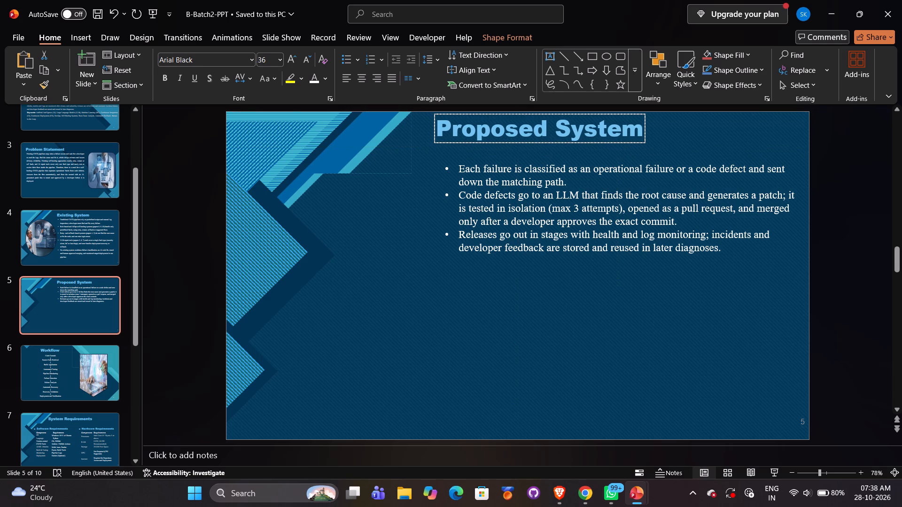
left_click_drag(481, 115, 466, 120)
Move the Proposed System body text box left and slightly down, and widen it to span most of the slide.
left_click(512, 198)
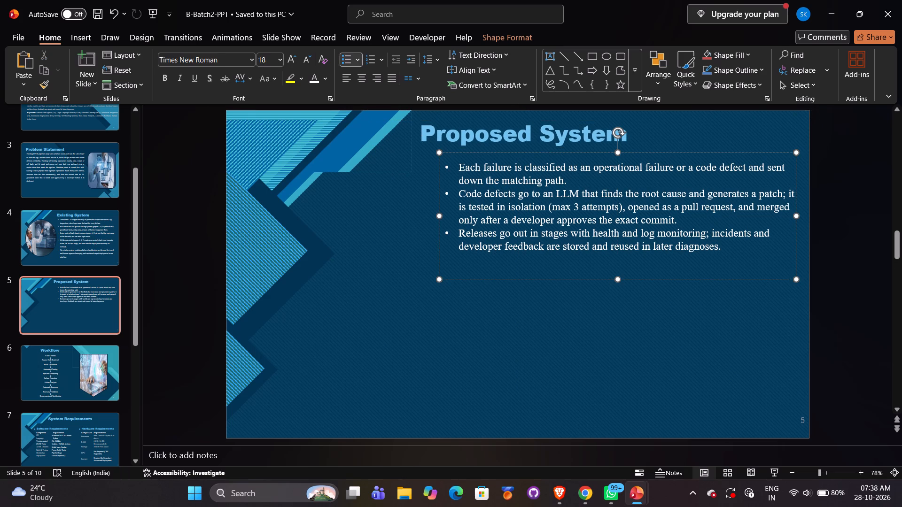
left_click_drag(456, 151, 401, 165)
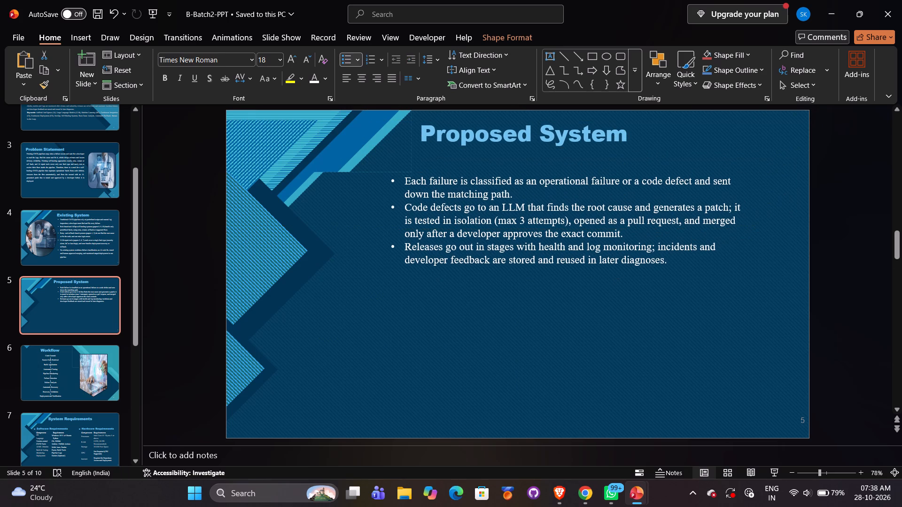
left_click_drag(383, 230, 315, 230)
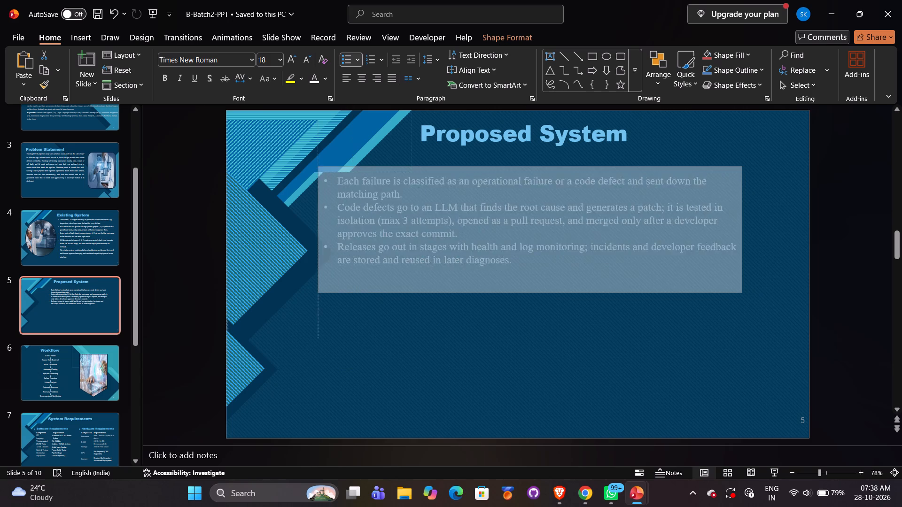
left_click_drag(315, 230, 272, 232)
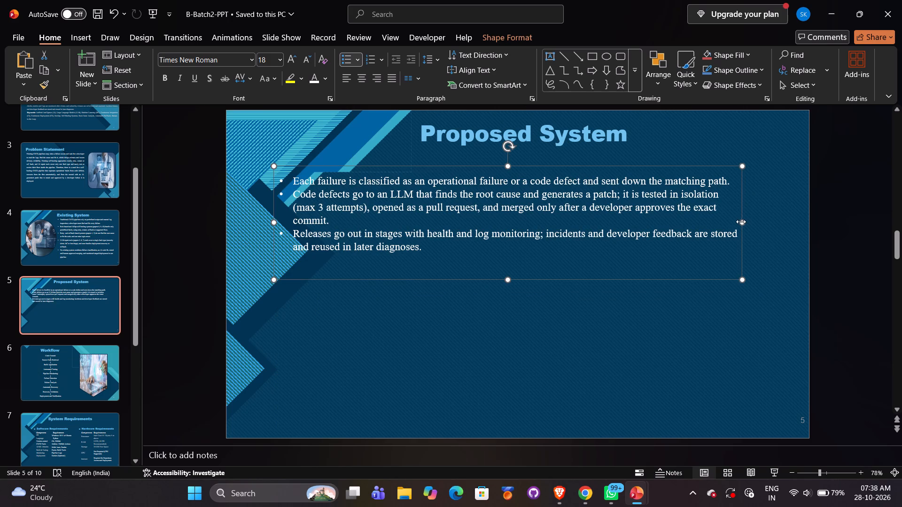
left_click_drag(742, 221, 785, 218)
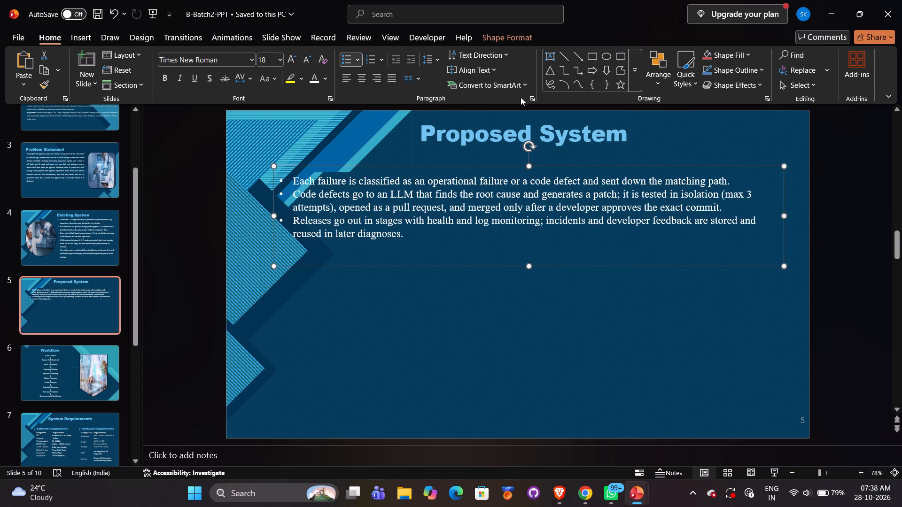
Set the line spacing of all the Proposed System body text to 1.5.
key("ctrl+a")
left_click(478, 207)
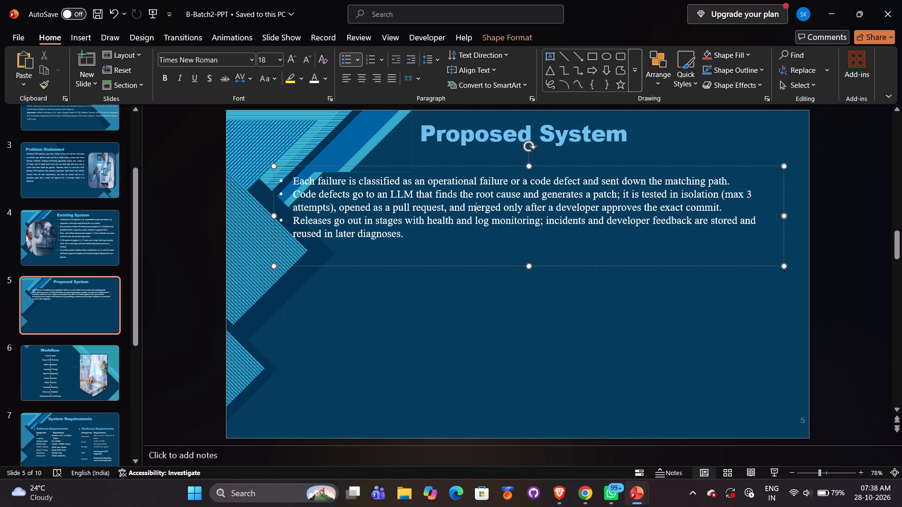
key("ctrl+a")
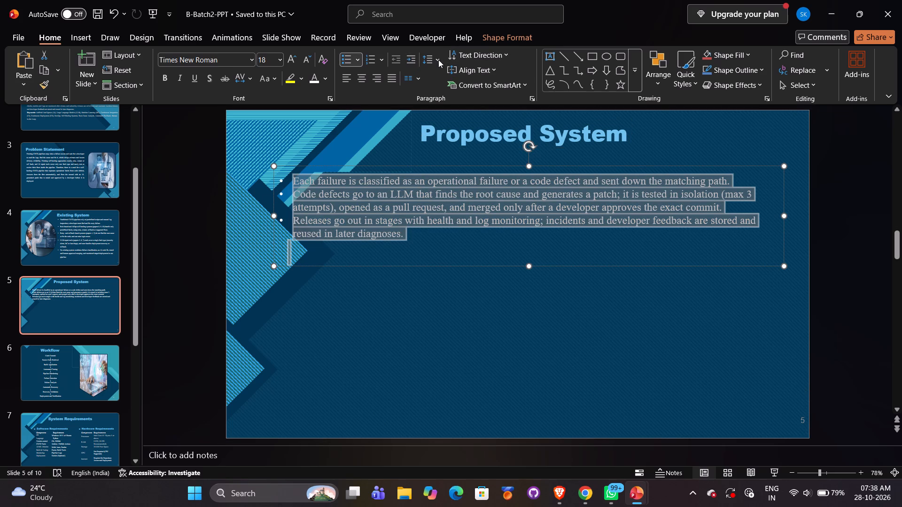
left_click(439, 60)
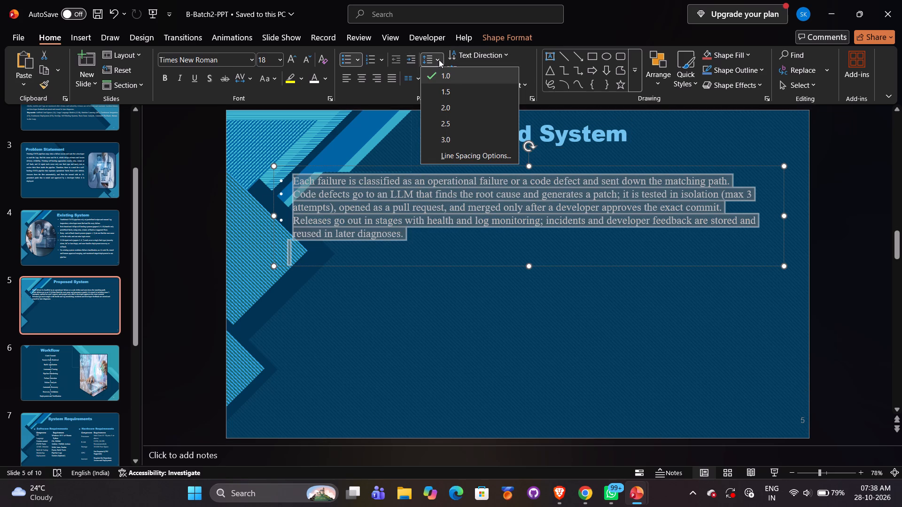
left_click(438, 94)
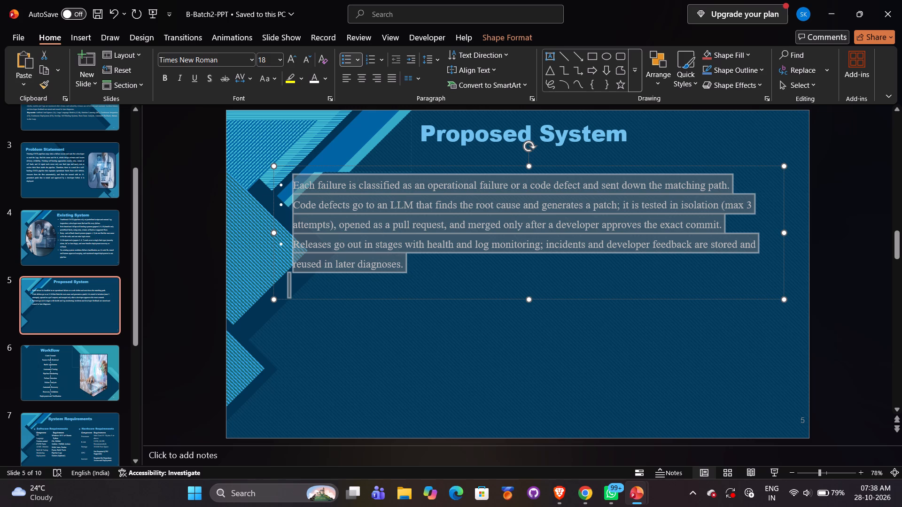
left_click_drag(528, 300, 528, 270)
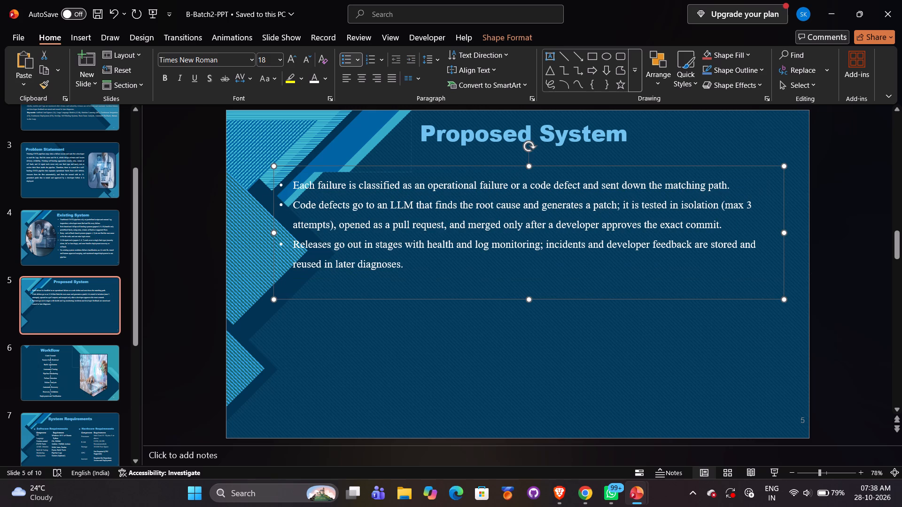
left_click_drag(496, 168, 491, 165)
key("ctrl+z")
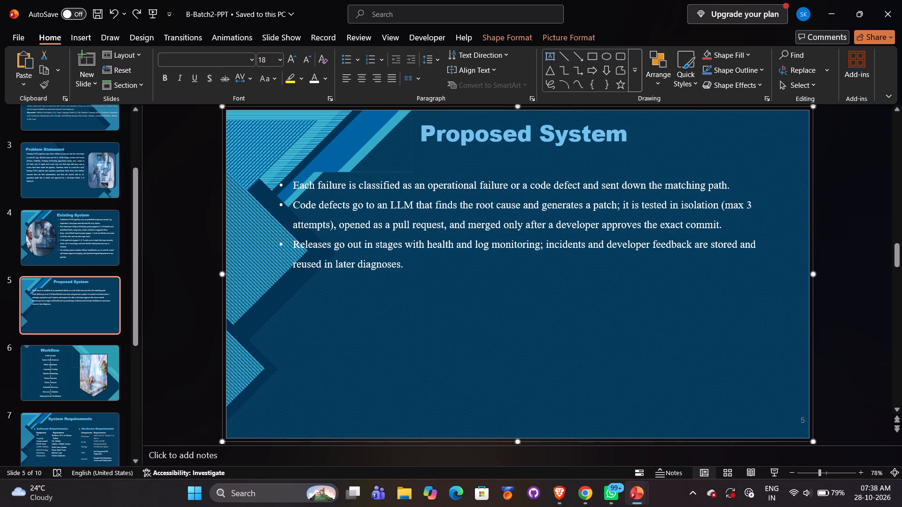
Narrow the Proposed System body text box slightly and reposition it just below the title.
left_click(481, 191)
left_click_drag(476, 165, 464, 160)
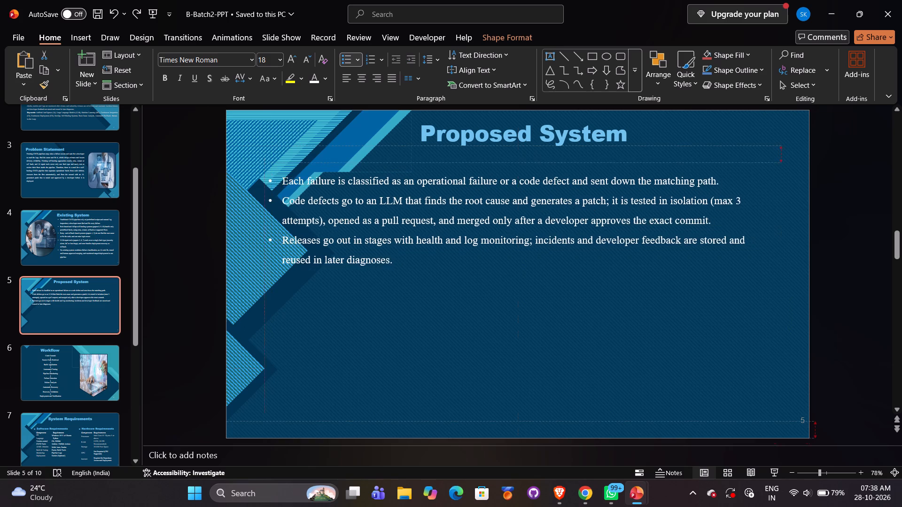
left_click_drag(464, 160, 459, 162)
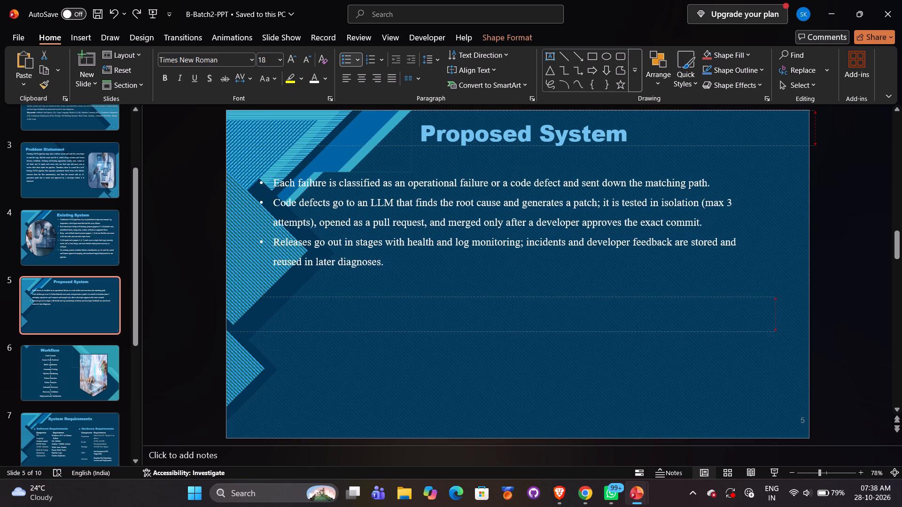
left_click_drag(459, 162, 461, 162)
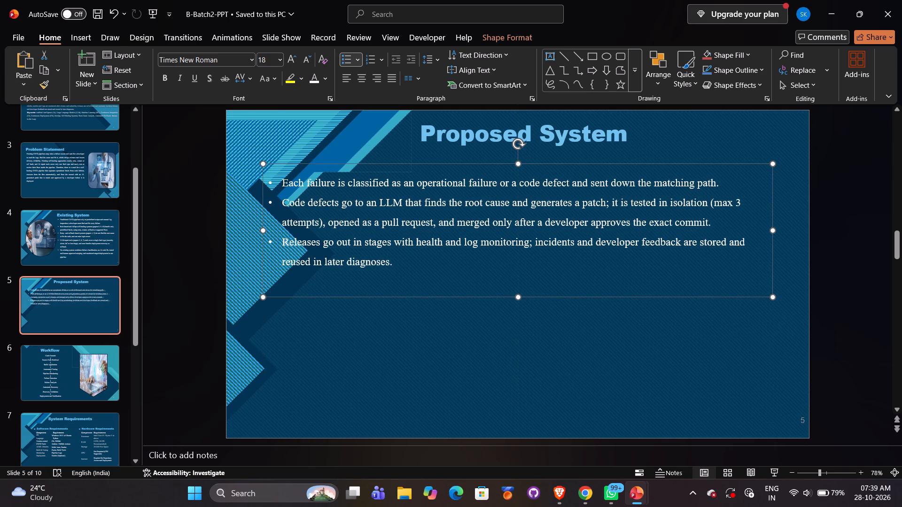
left_click(486, 136)
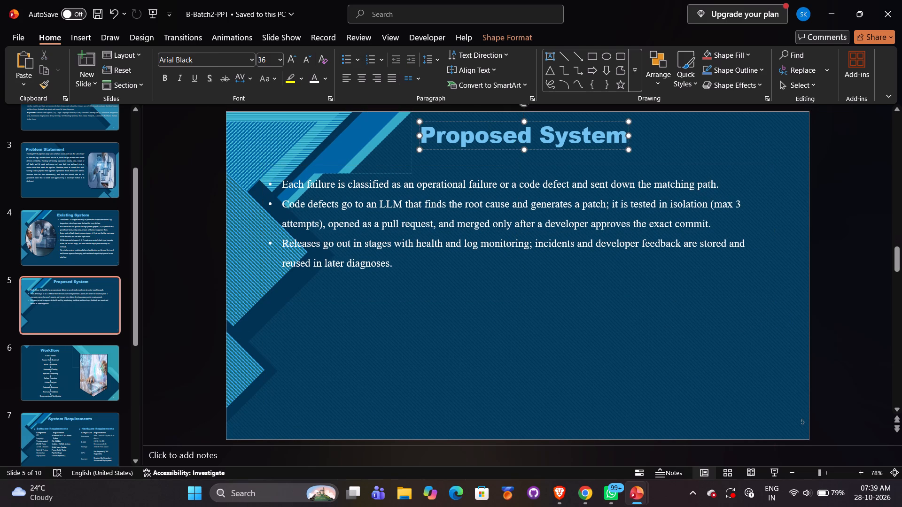
left_click(447, 184)
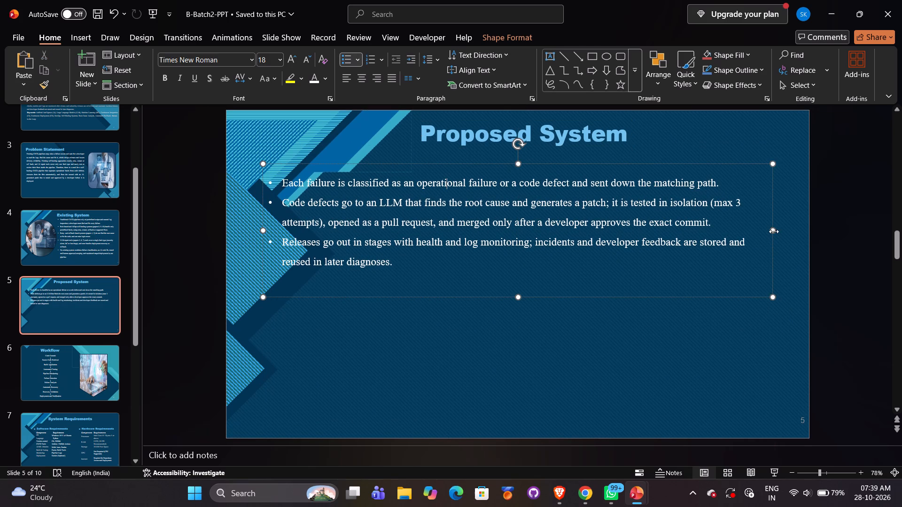
left_click_drag(774, 230, 761, 231)
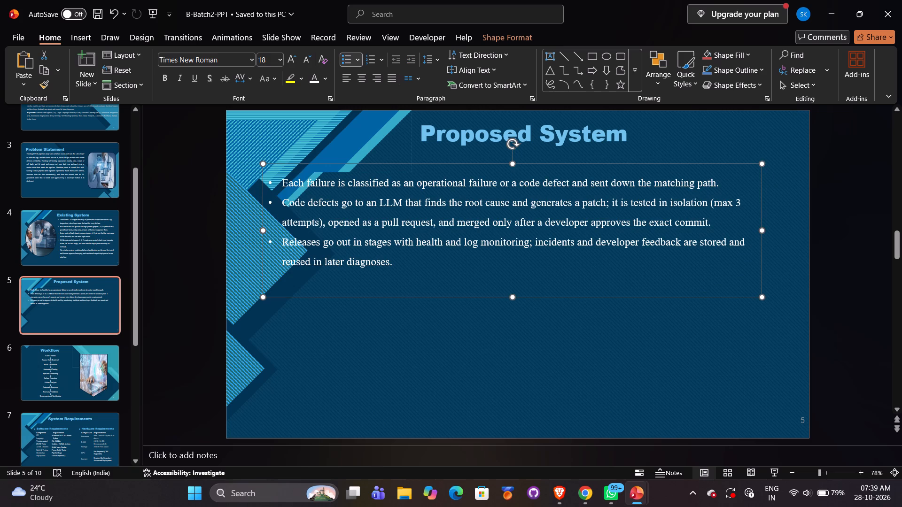
left_click_drag(560, 164, 566, 164)
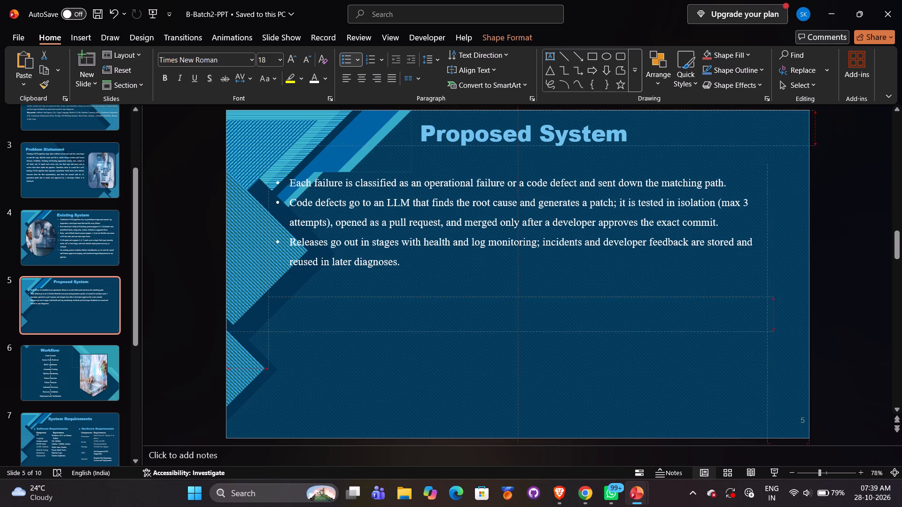
left_click_drag(566, 164, 578, 169)
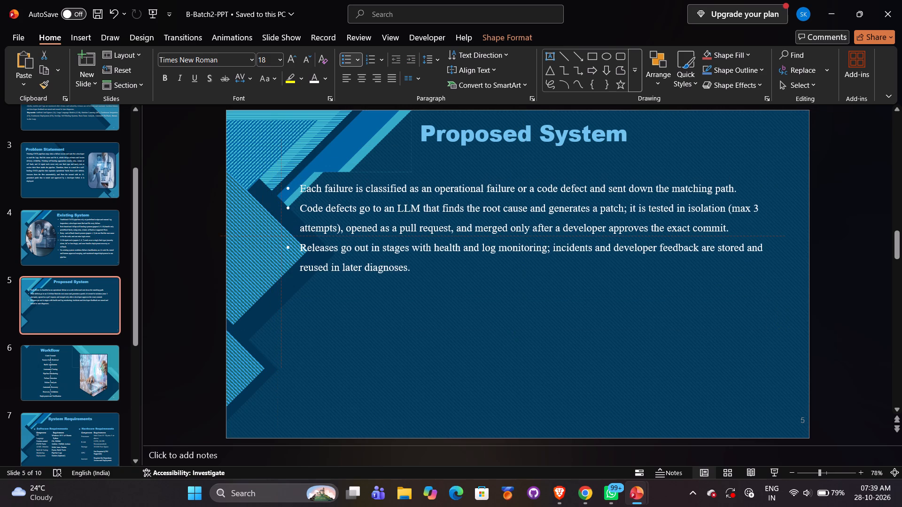
left_click_drag(578, 169, 575, 167)
Move the Proposed System title slightly down and left so it is centred horizontally on the slide.
left_click(539, 141)
left_click_drag(500, 121, 468, 130)
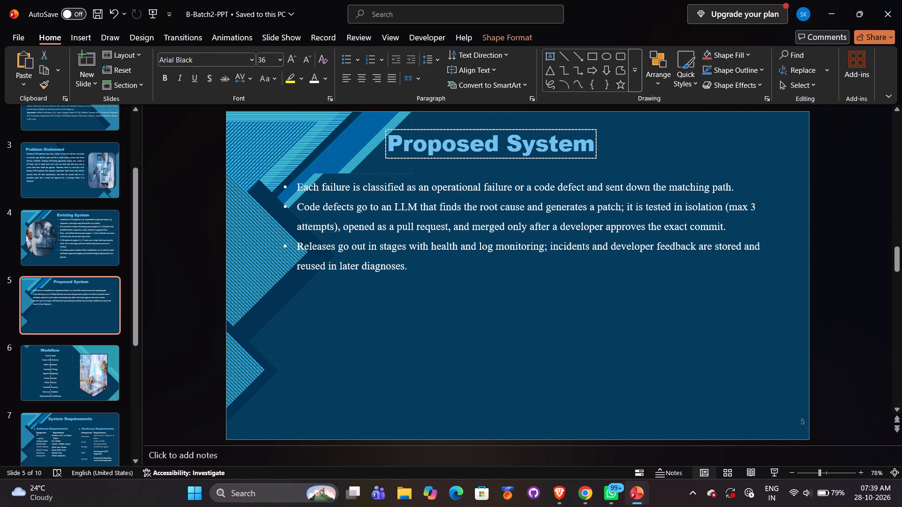
left_click_drag(468, 130, 491, 130)
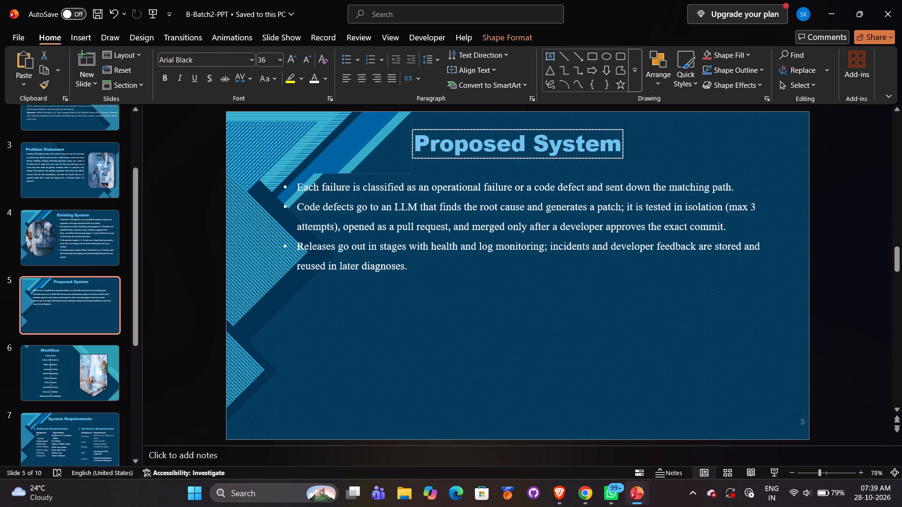
left_click_drag(491, 130, 496, 129)
left_click(562, 305)
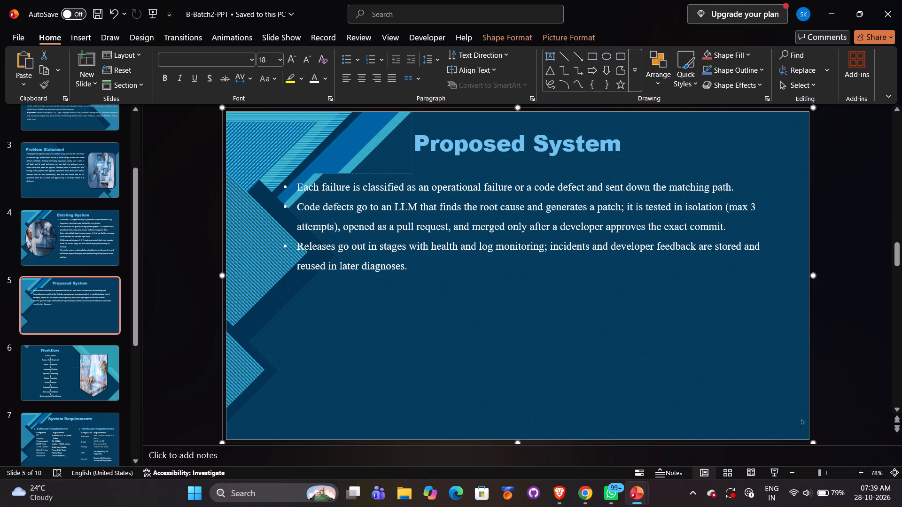
left_click(182, 356)
Switch to B-Batch22-PPT and copy the "Self-healing ladder" line from its Proposed System slide.
key("alt+Tab")
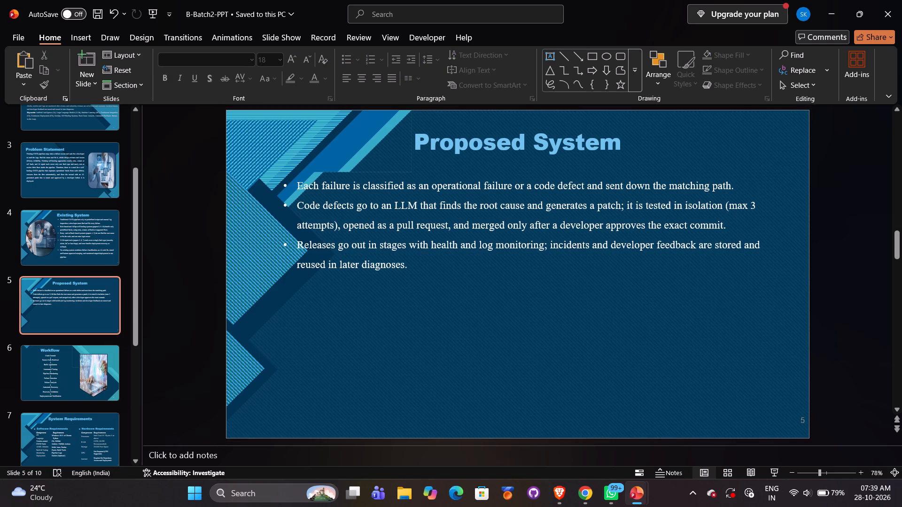
left_click(318, 274)
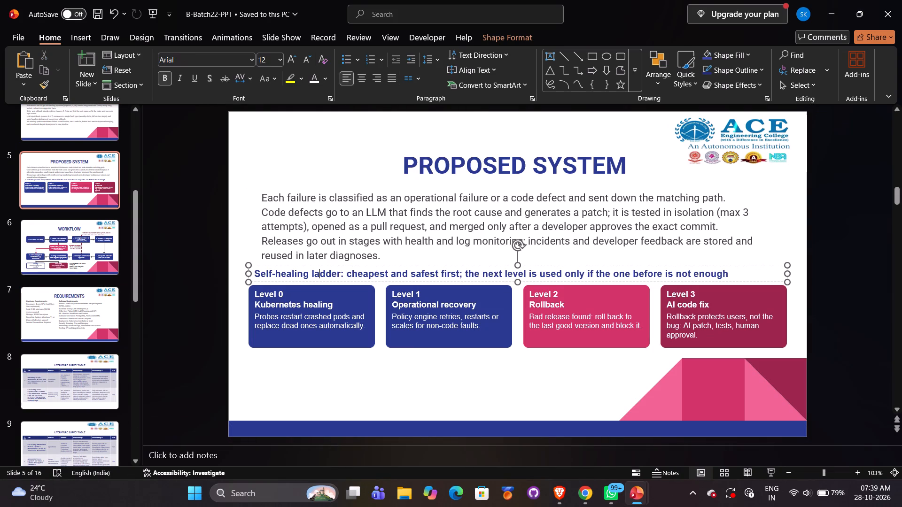
key("ctrl+a")
key("ctrl+c")
Back in B-Batch2-PPT, draw a wide text box below the Proposed System bullets and paste the copied self-healing ladder line into it.
key("alt+Tab")
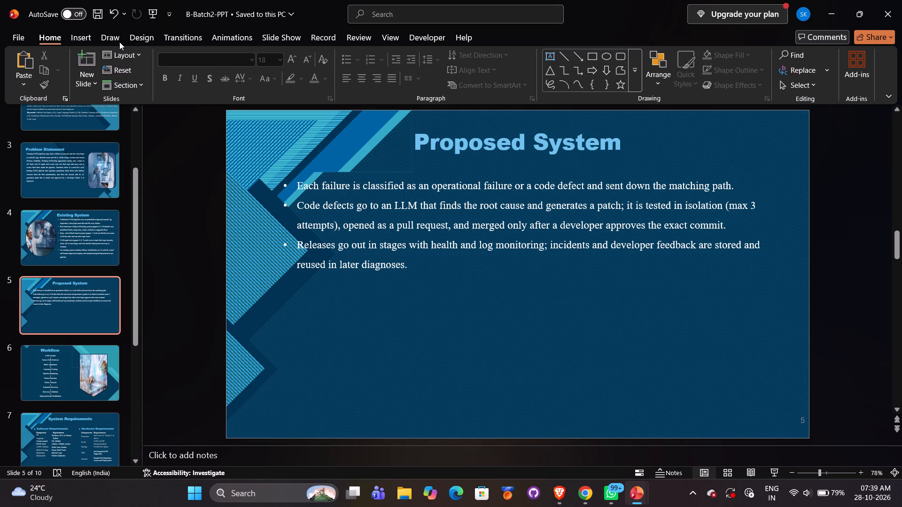
left_click(85, 37)
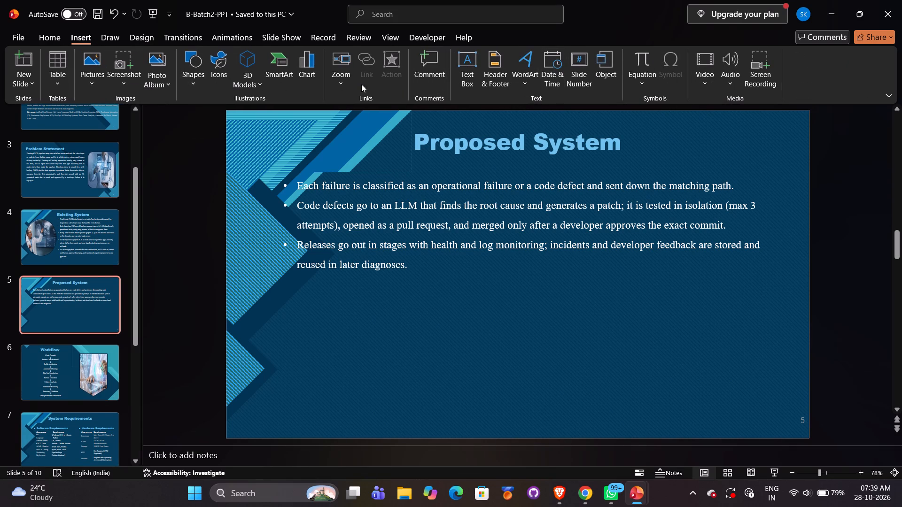
left_click(473, 60)
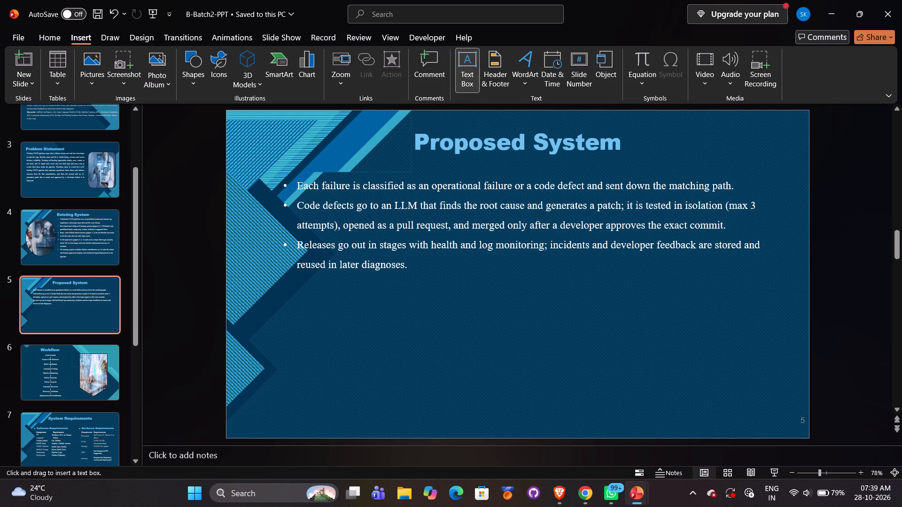
left_click_drag(305, 303, 669, 327)
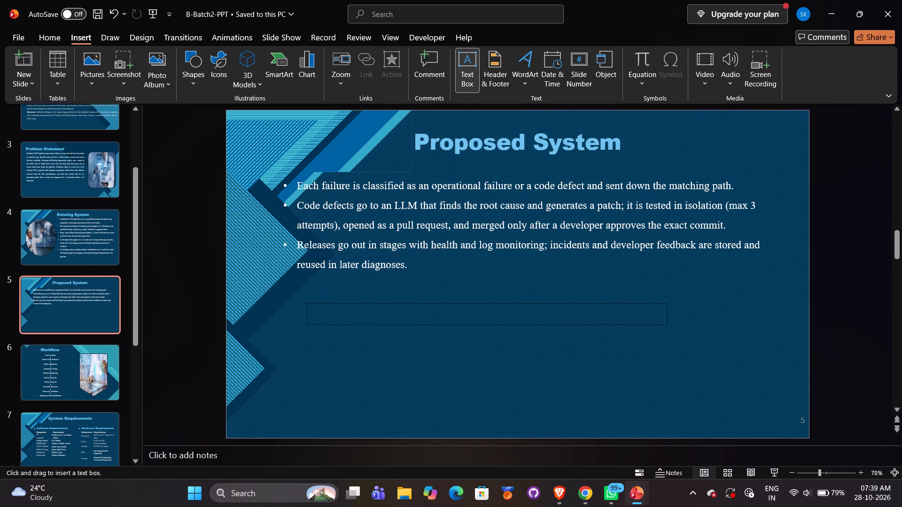
left_click_drag(669, 327, 761, 340)
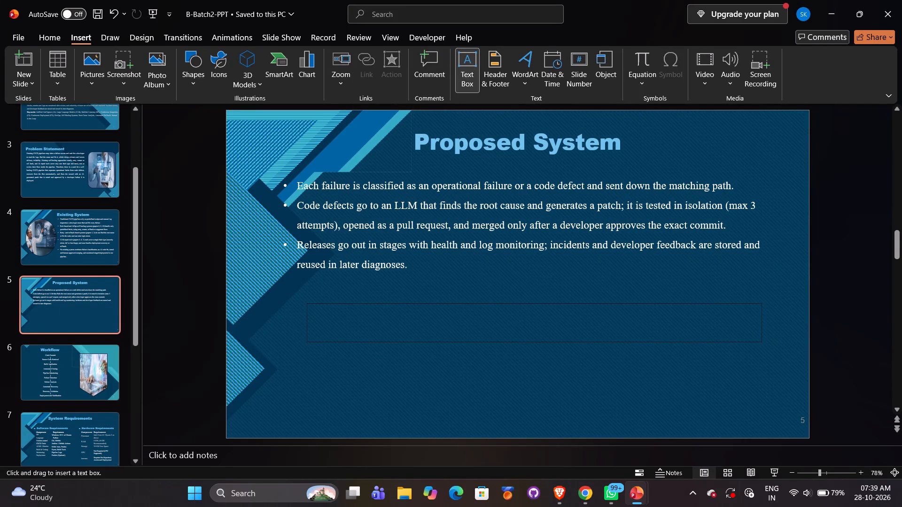
left_click_drag(761, 340, 760, 340)
key("ctrl+a")
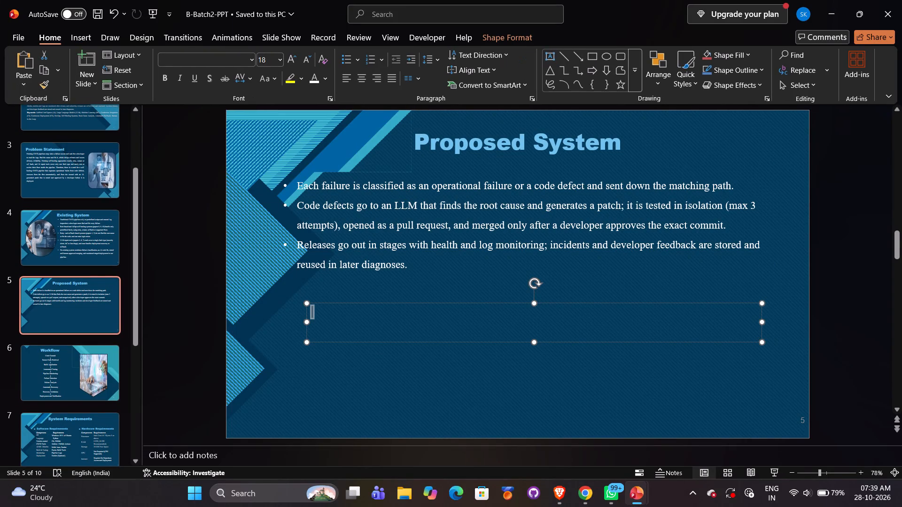
key("ctrl+v")
Change the font colour of the pasted self-healing ladder line to white.
key("ctrl+a")
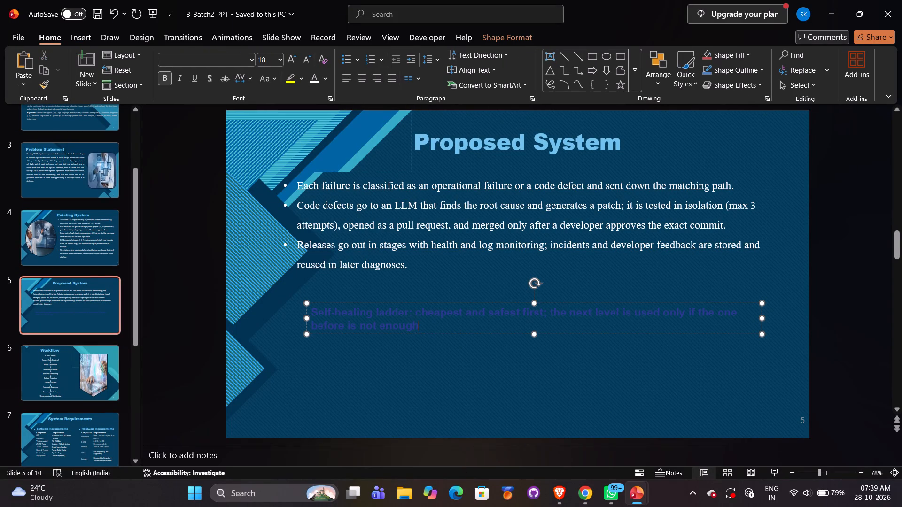
left_click(315, 83)
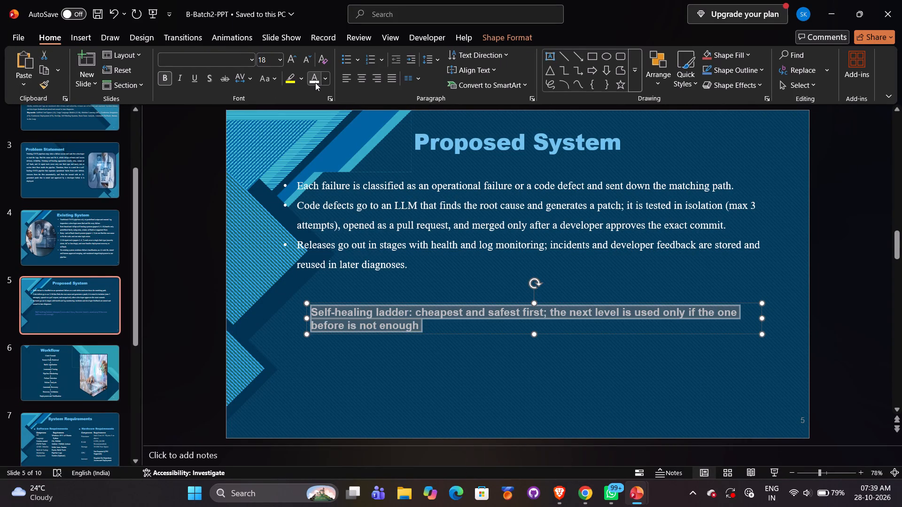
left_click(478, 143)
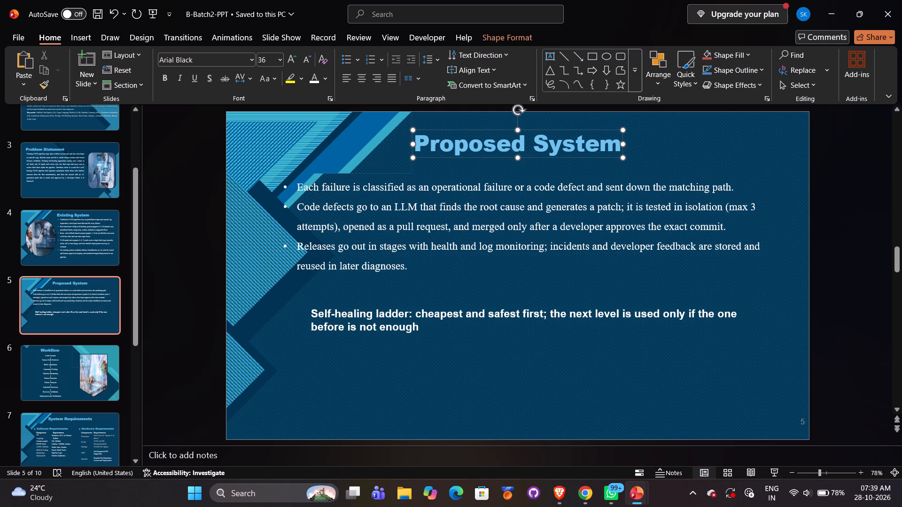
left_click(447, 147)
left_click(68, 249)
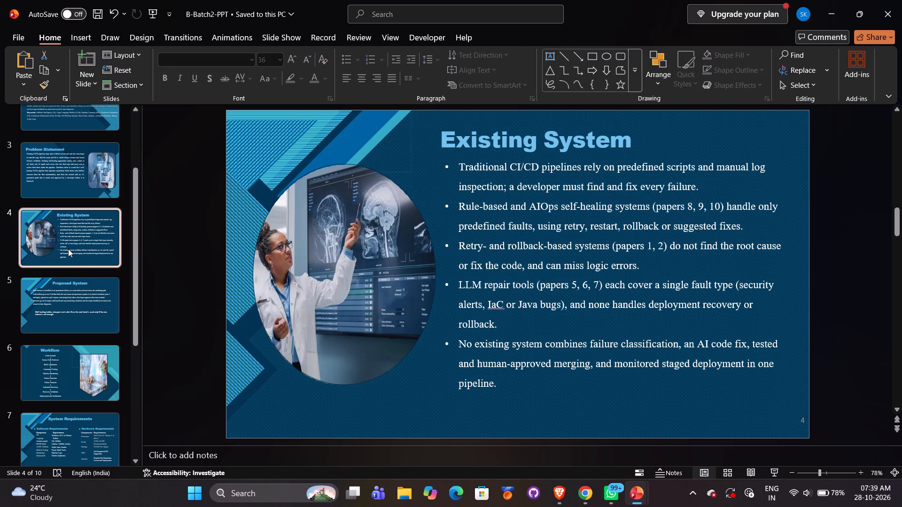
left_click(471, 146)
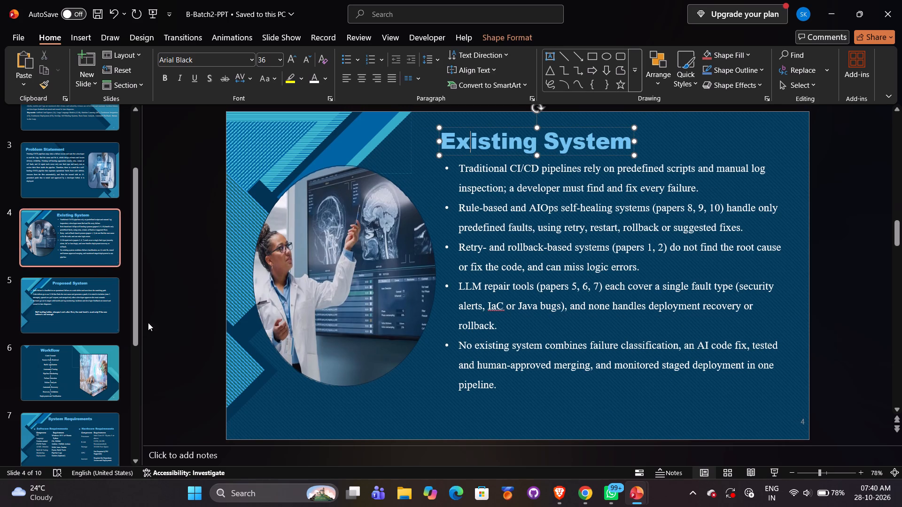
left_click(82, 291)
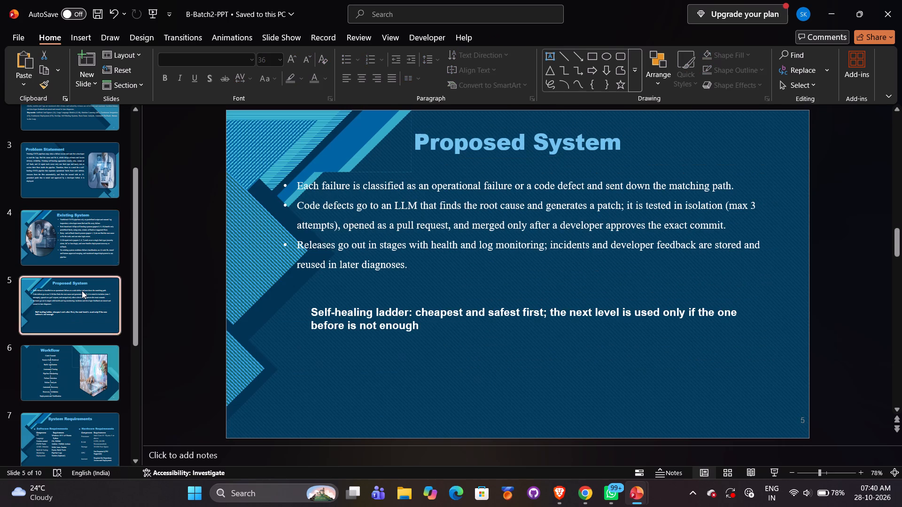
Extend the self-healing ladder text box leftward to the bullets' left edge and move it up directly beneath the last bullet.
left_click(350, 317)
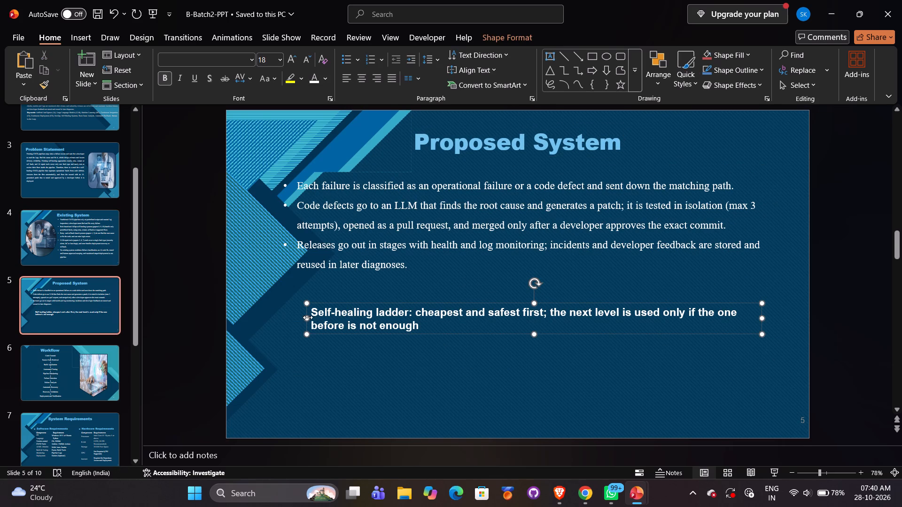
left_click_drag(307, 317, 276, 319)
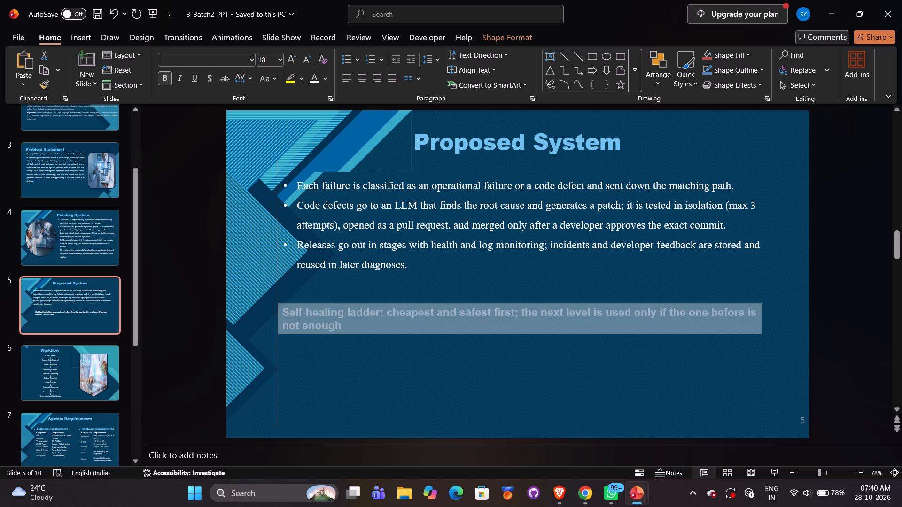
left_click_drag(276, 319, 282, 319)
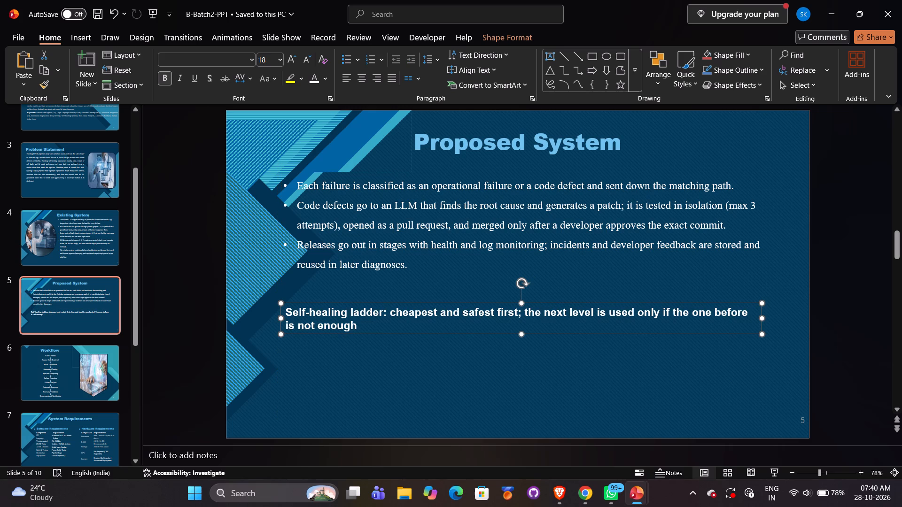
left_click_drag(338, 302, 339, 277)
Change the font of the whole self-healing ladder line to Times New Roman.
left_click(362, 292)
key("ctrl+a")
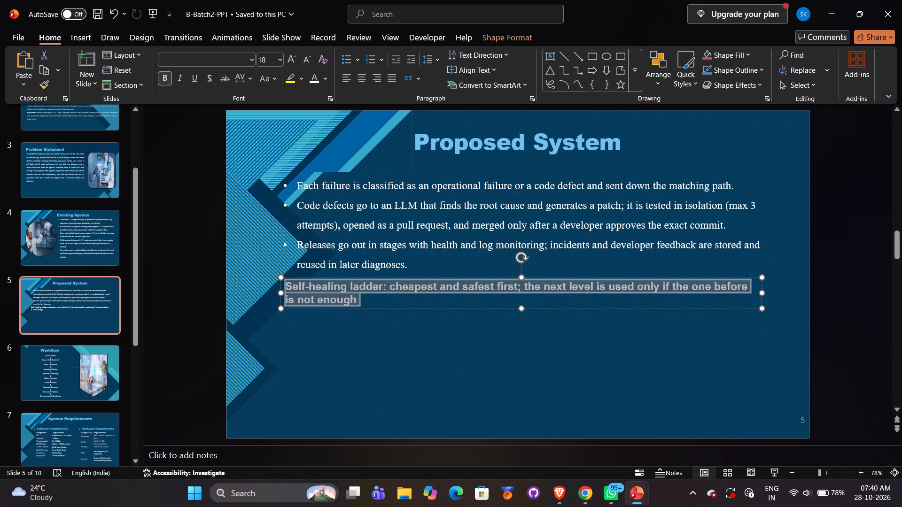
left_click(313, 83)
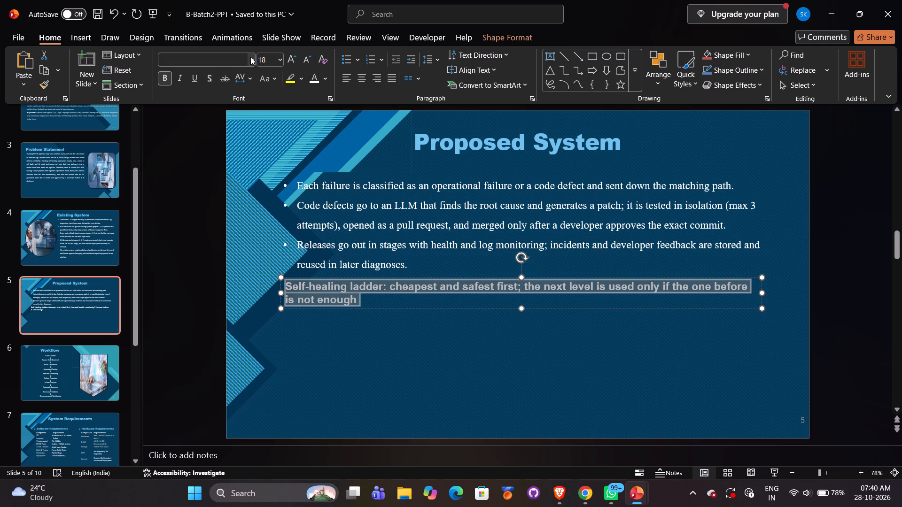
left_click(250, 57)
left_click(225, 141)
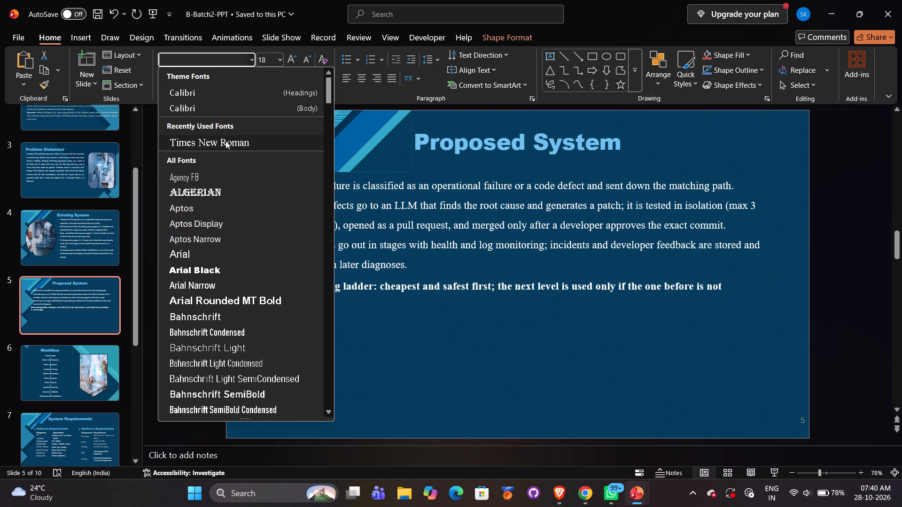
left_click(435, 61)
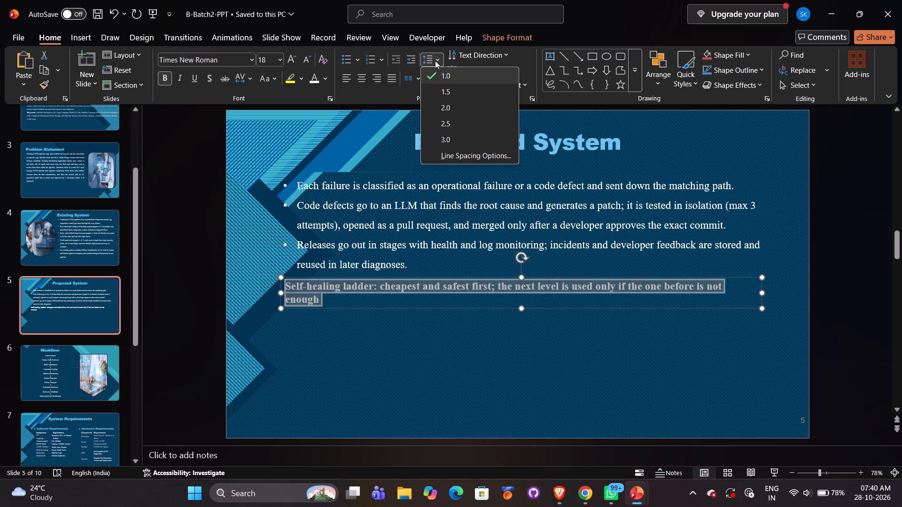
Set the line spacing of the self-healing ladder line to 1.5.
left_click(442, 93)
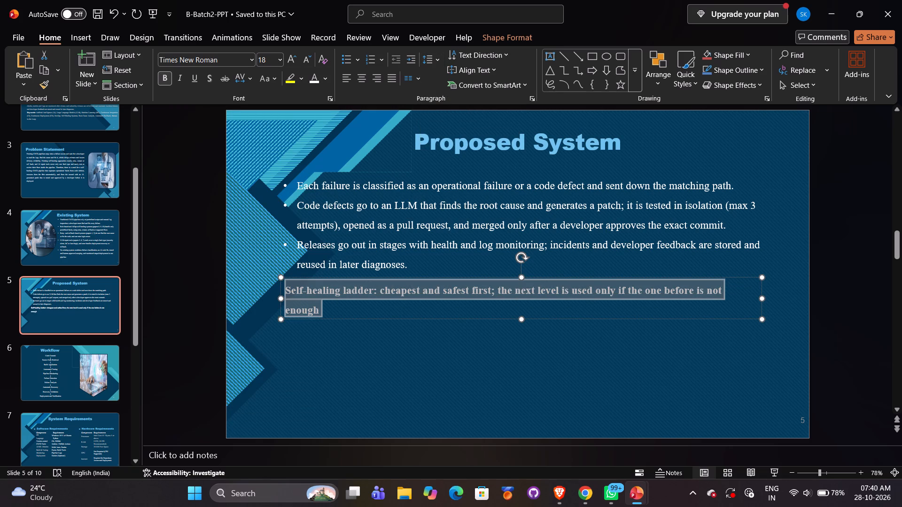
Widen the self-healing ladder text box to the bullets' right edge so the sentence fits on one line.
left_click_drag(761, 300, 783, 296)
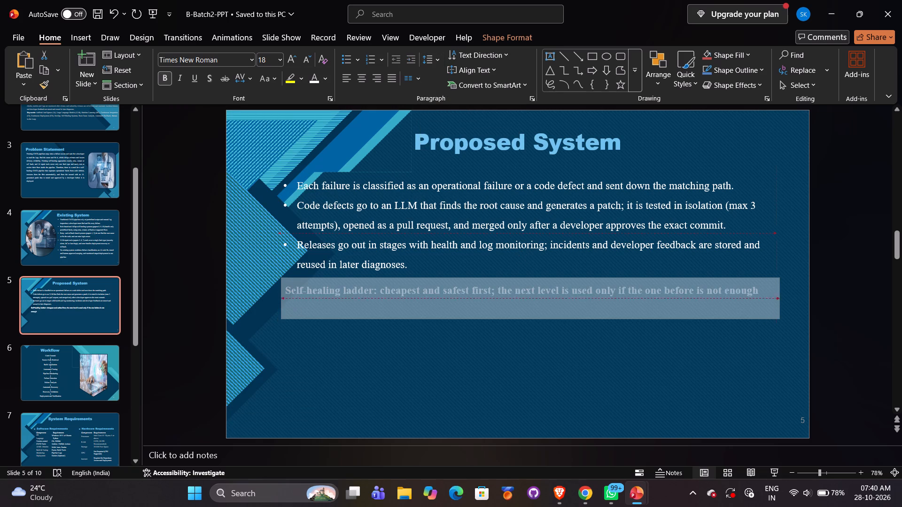
left_click_drag(783, 296, 778, 297)
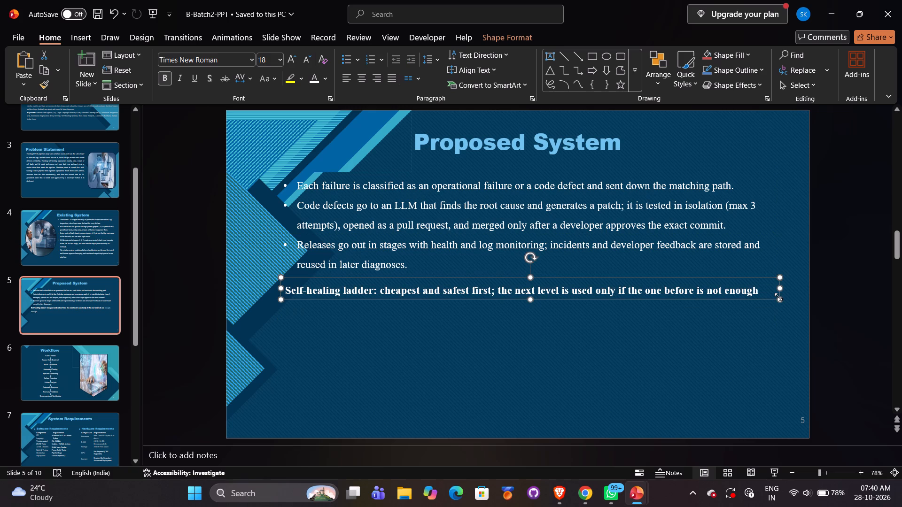
left_click(594, 402)
Try to copy the Level 0 box from B-Batch22-PPT and paste it below the self-healing ladder line in B-Batch2-PPT.
key("alt+Tab")
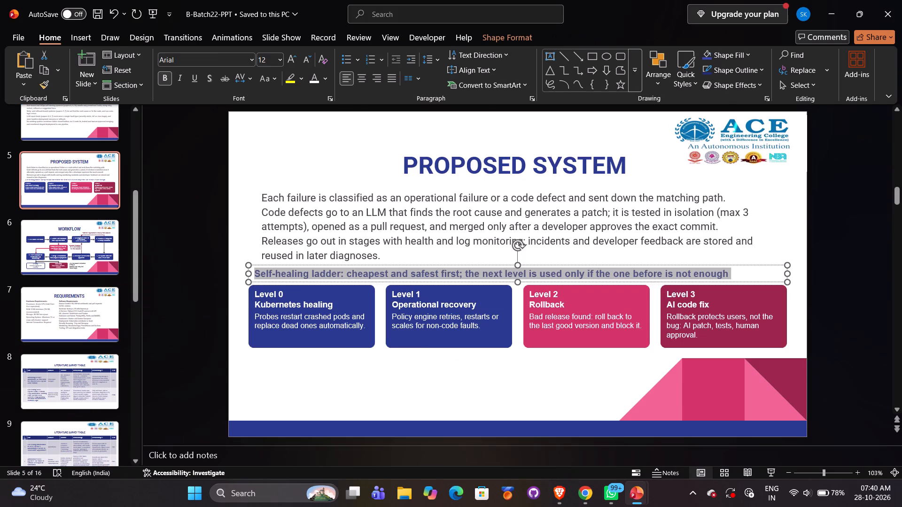
left_click(295, 312)
key("ctrl+c")
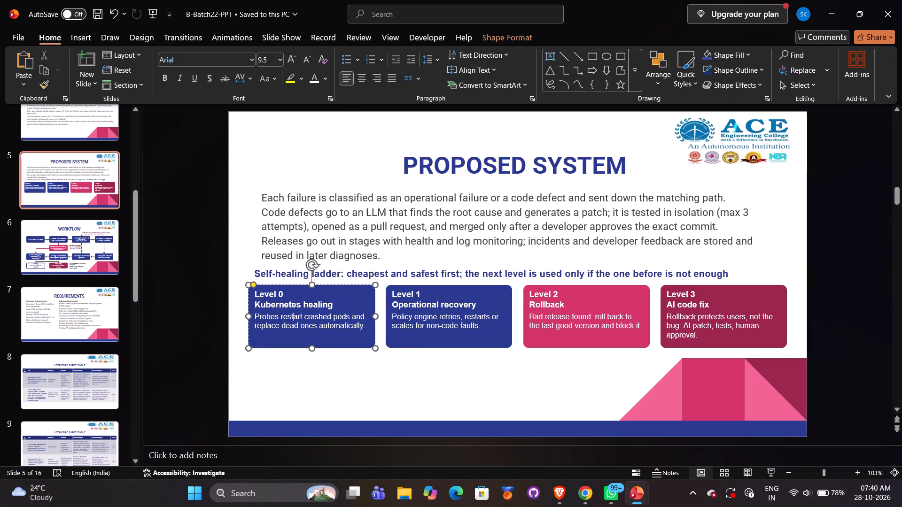
key("alt+Tab")
left_click(327, 344)
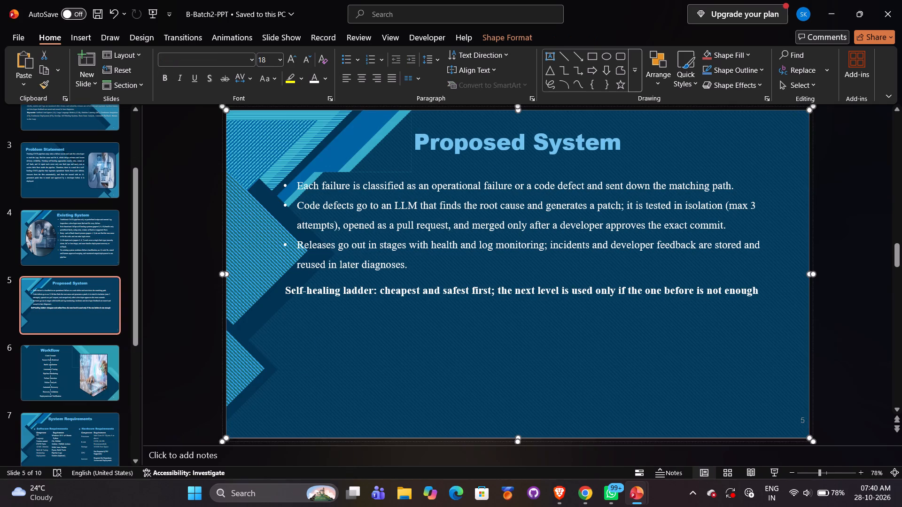
key("ctrl+v")
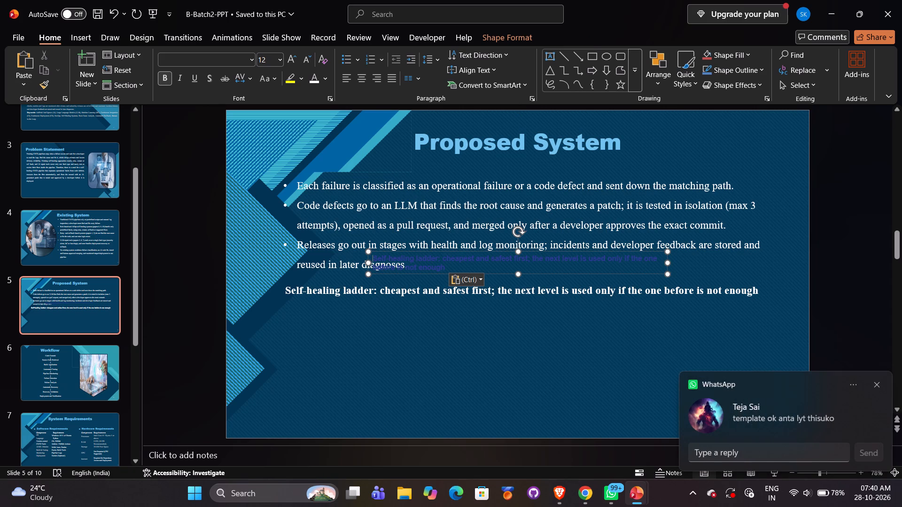
left_click_drag(456, 251, 390, 325)
Copy the Level 0 Kubernetes healing box as a whole shape in B-Batch22-PPT and return to the Proposed System slide in B-Batch2-PPT.
key("alt+Tab")
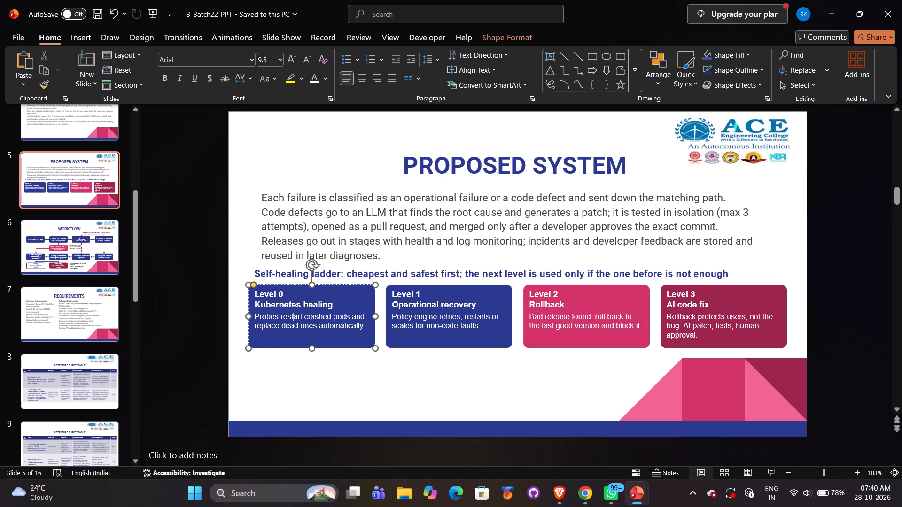
left_click(368, 363)
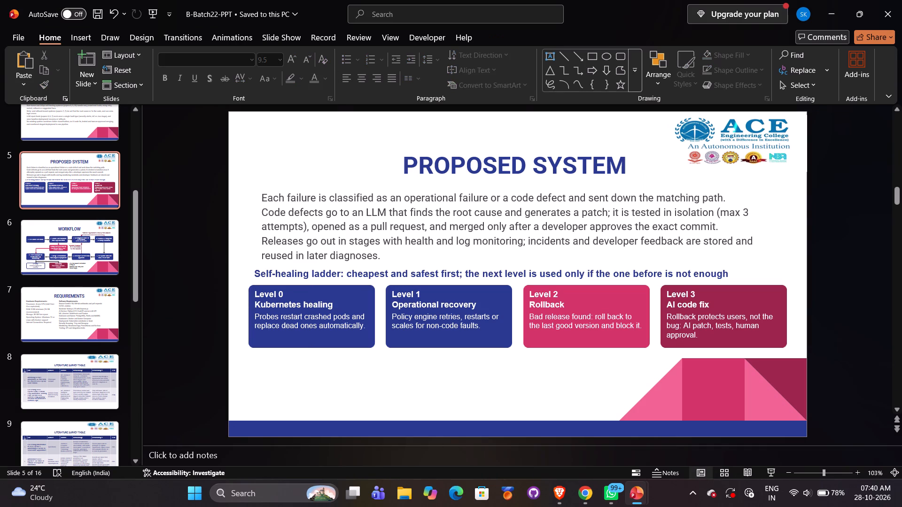
left_click(365, 341)
double_click(365, 341)
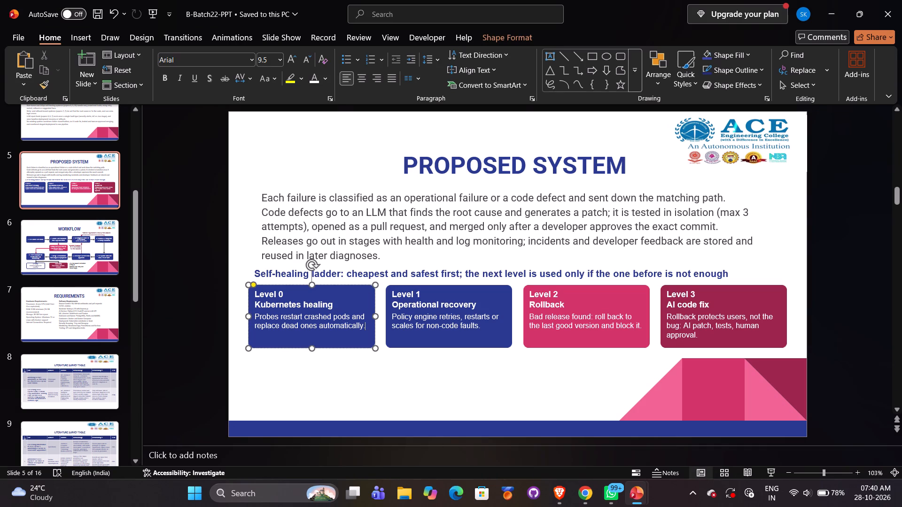
left_click(372, 349)
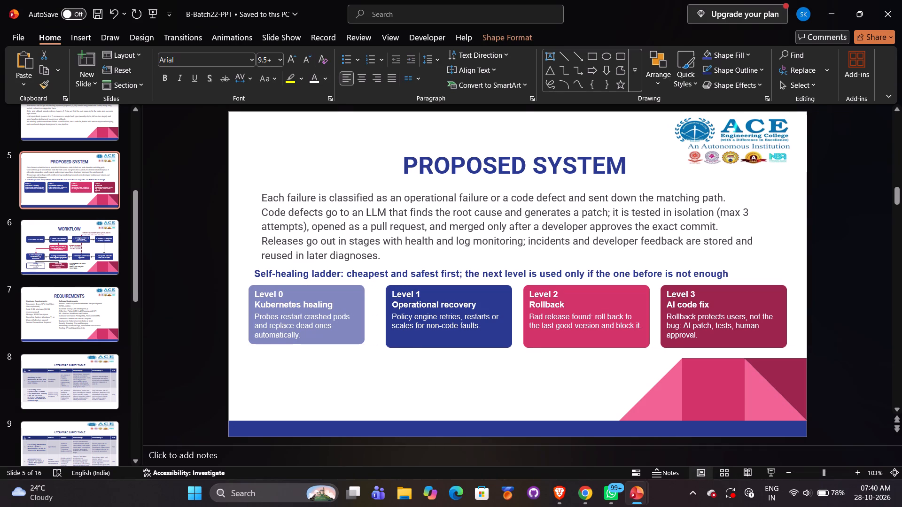
left_click(318, 317)
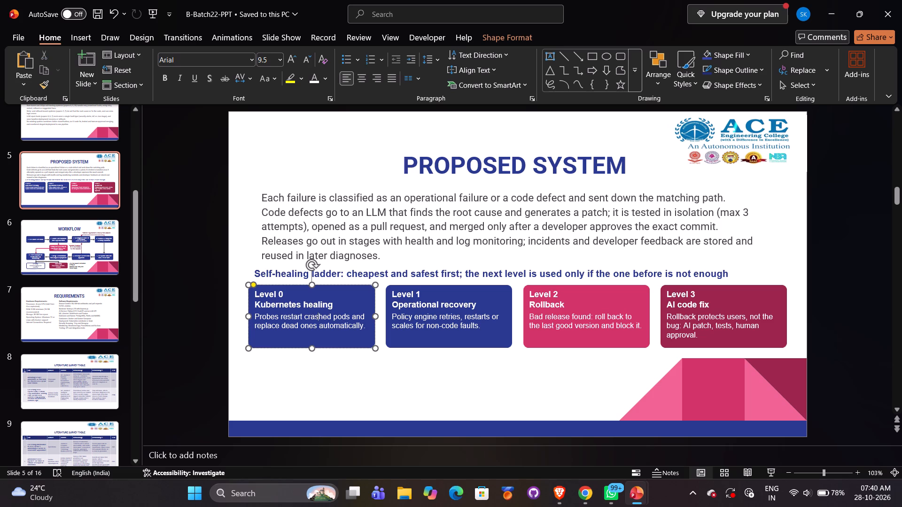
key("ctrl+a")
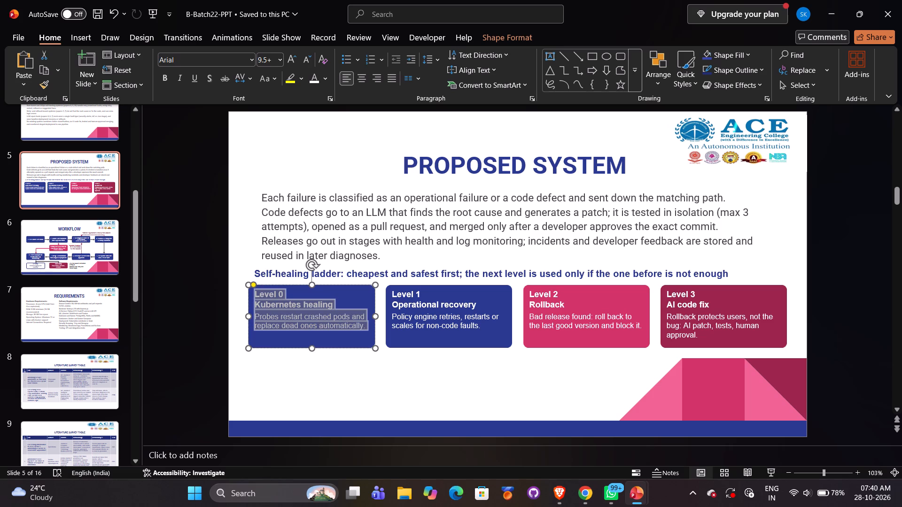
left_click_drag(255, 284, 257, 287)
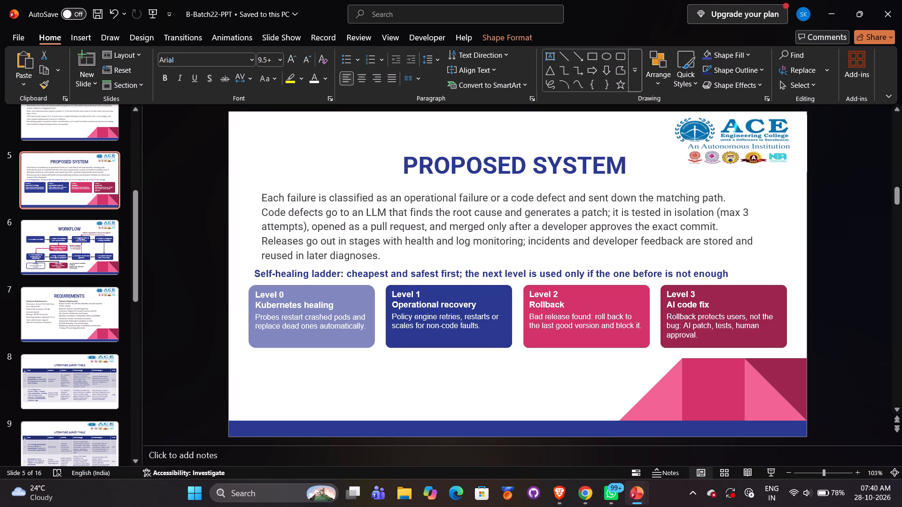
left_click_drag(257, 287, 257, 289)
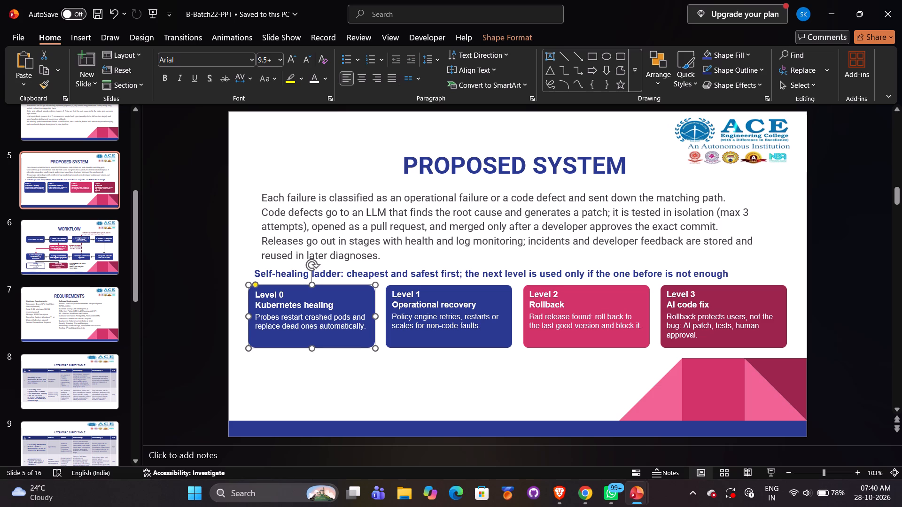
left_click(330, 285)
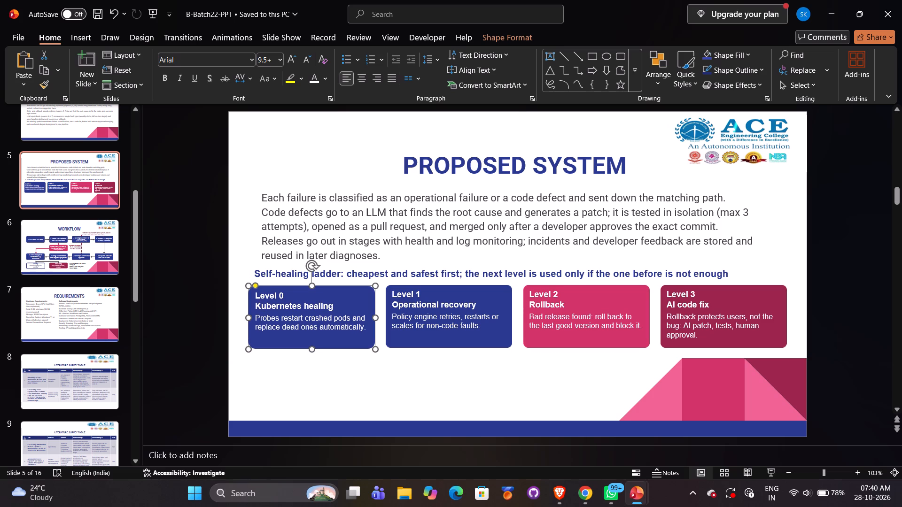
key("ctrl+c")
key("alt+Tab")
left_click(461, 372)
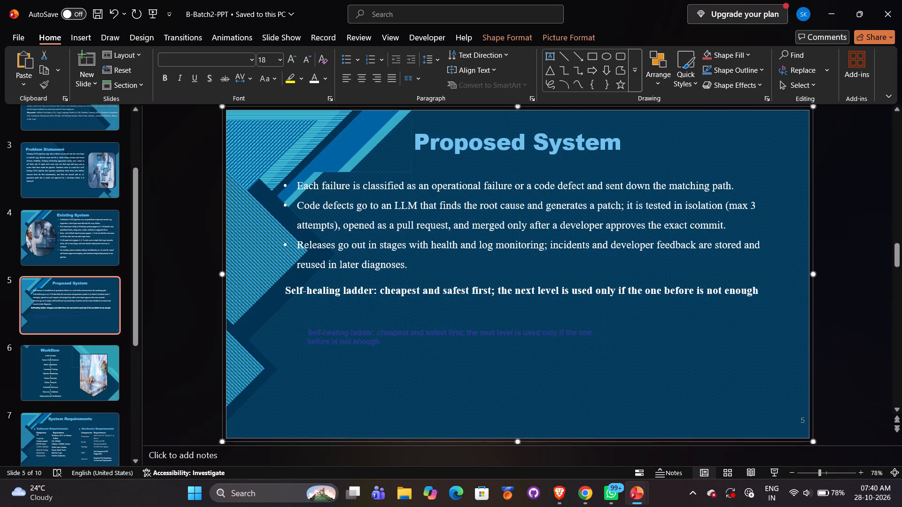
Paste the copied Level 0 Kubernetes healing box onto the Proposed System slide.
key("ctrl+v")
Delete the duplicate purple self-healing ladder text box below the white ladder line.
left_click(398, 332)
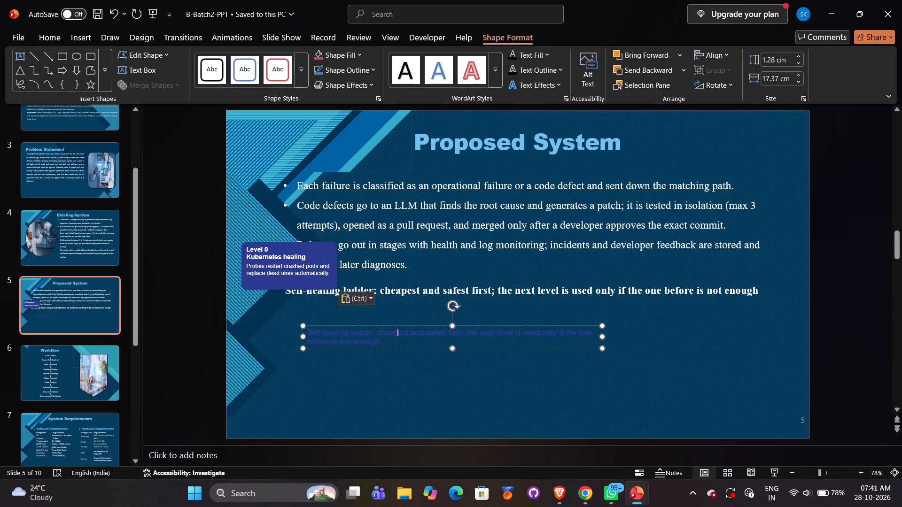
left_click_drag(302, 328, 306, 329)
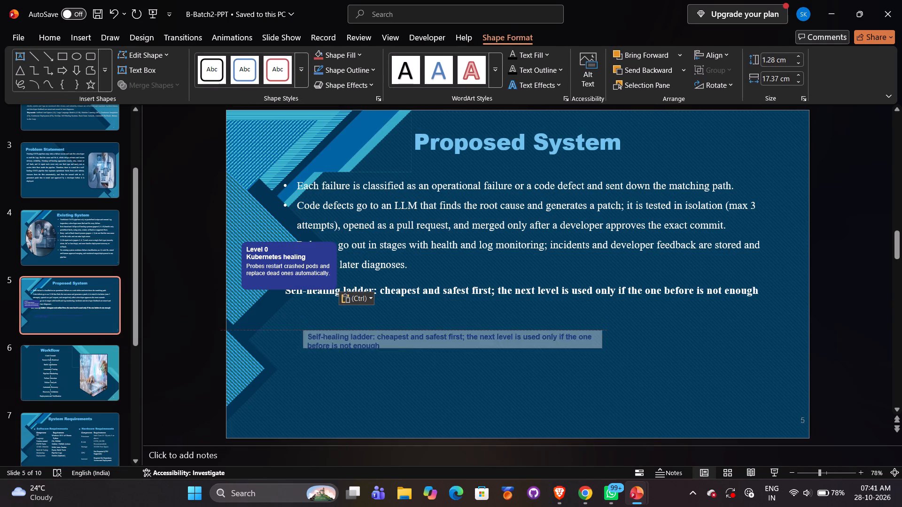
left_click_drag(306, 329, 317, 331)
key("Delete")
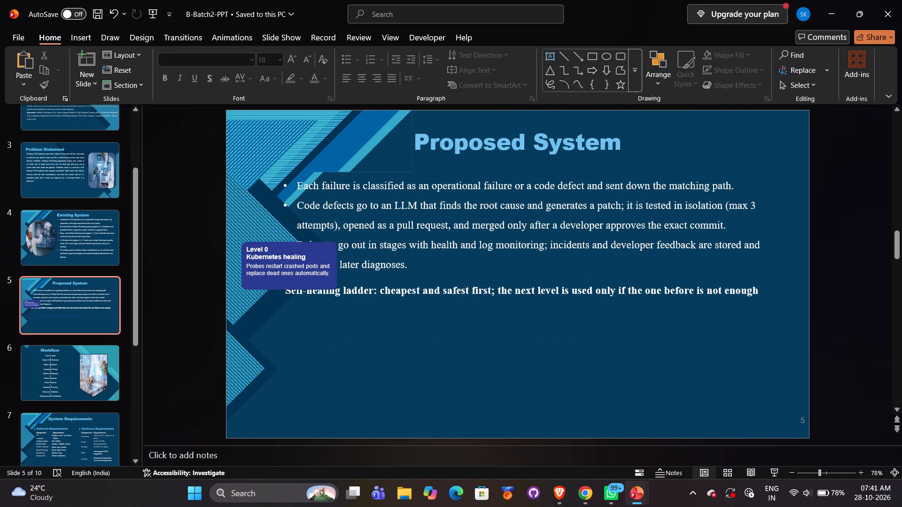
Move the Level 0 Kubernetes healing box below the self-healing ladder line, aligned with the line's left edge.
left_click(290, 251)
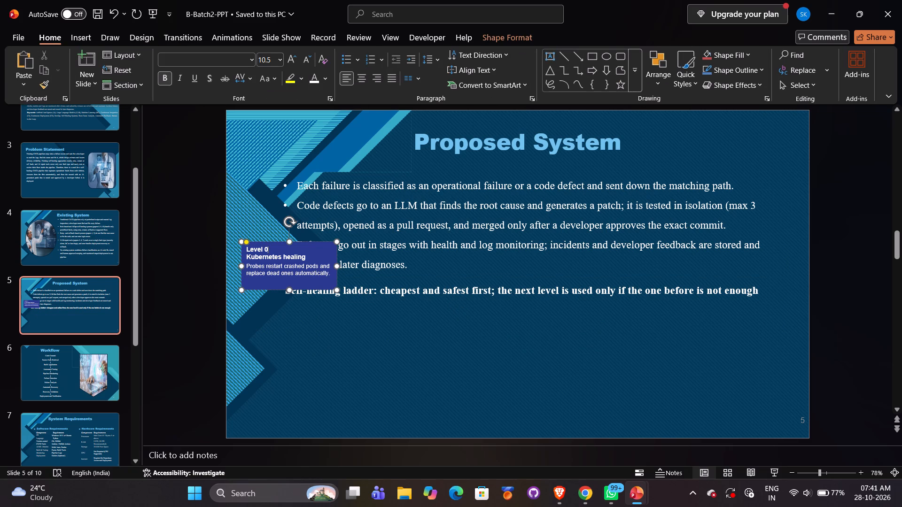
left_click_drag(272, 241, 298, 279)
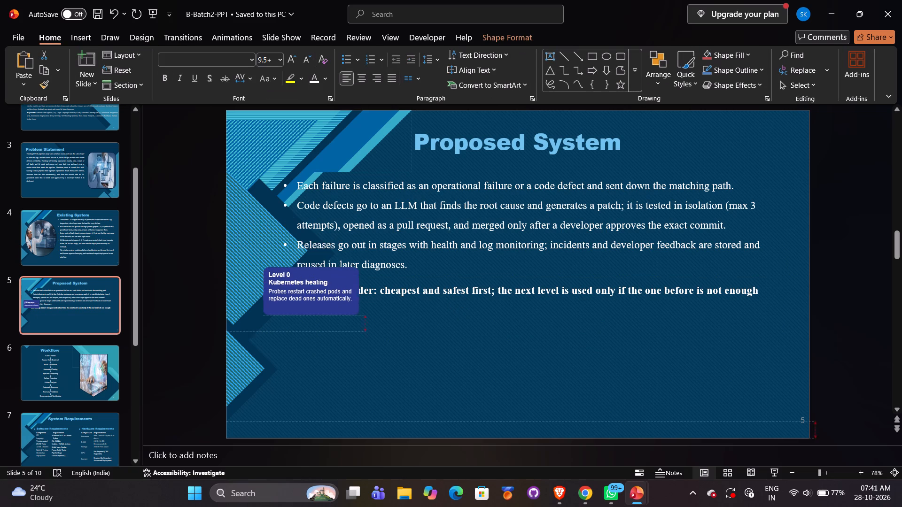
left_click_drag(298, 279, 313, 326)
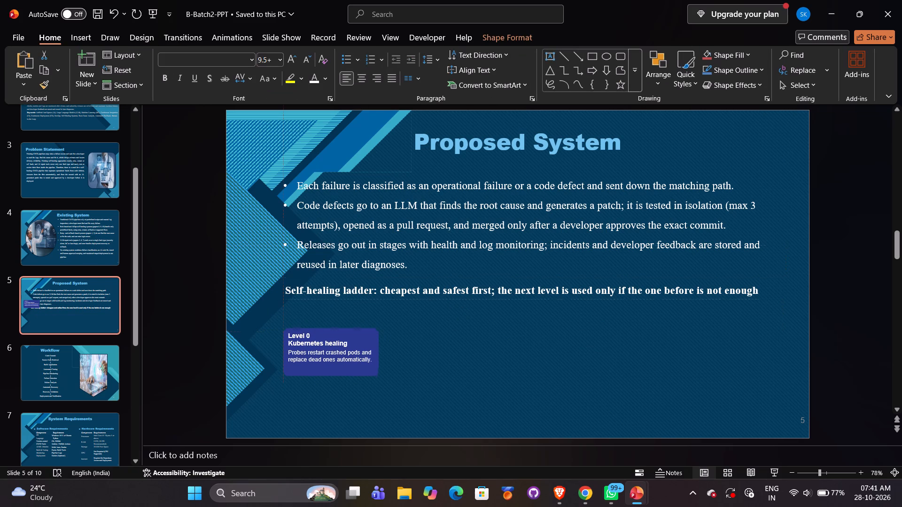
left_click_drag(313, 326, 312, 324)
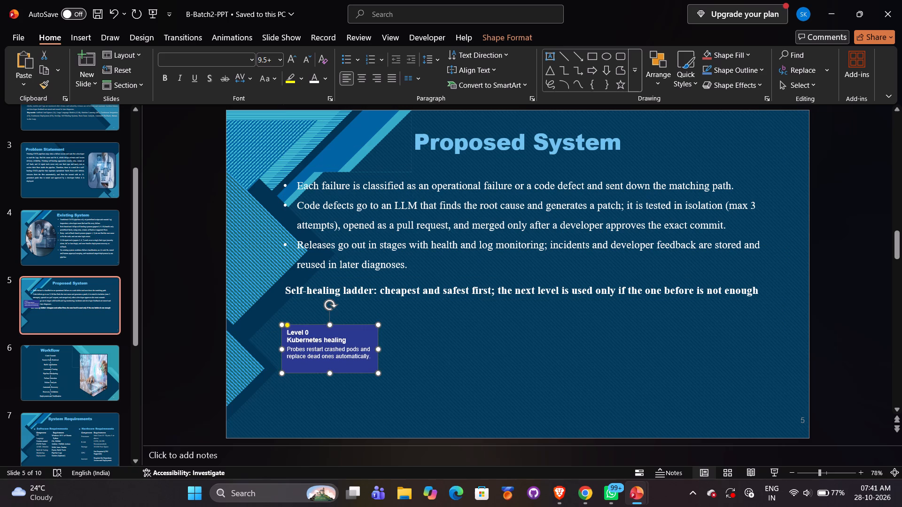
Copy the Level 1 Operational recovery box from B-Batch22-PPT's Proposed System slide and place it just right of Level 0 in B-Batch2-PPT.
key("alt+Tab")
left_click(500, 333)
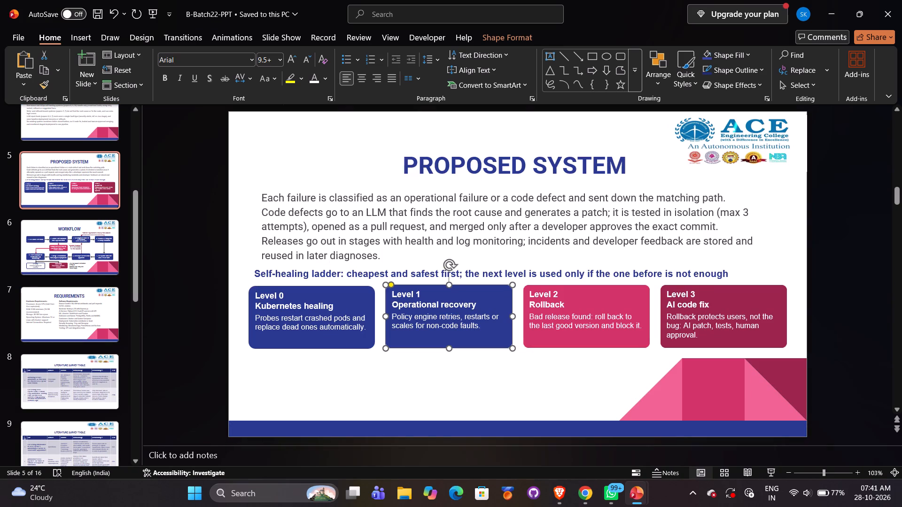
double_click(385, 285)
left_click(414, 285)
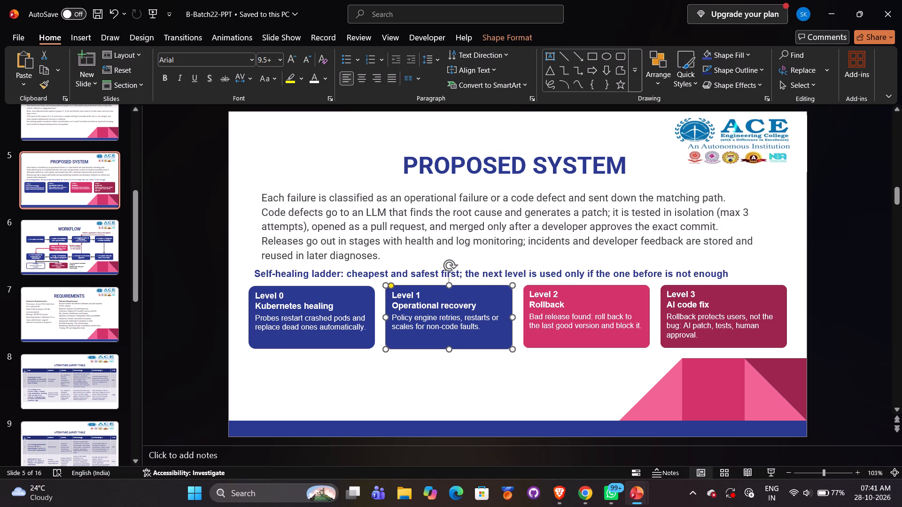
key("ctrl+c")
key("alt+Tab")
left_click(451, 346)
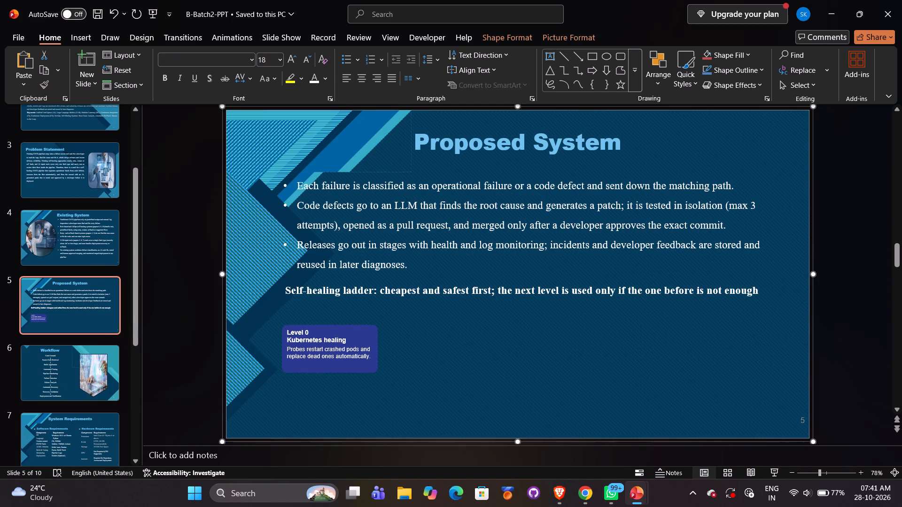
key("ctrl+v")
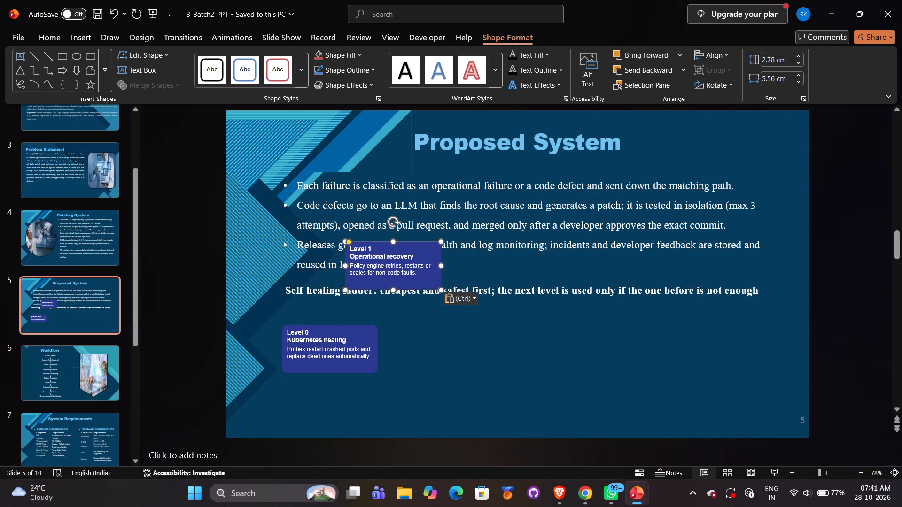
left_click_drag(377, 240, 424, 315)
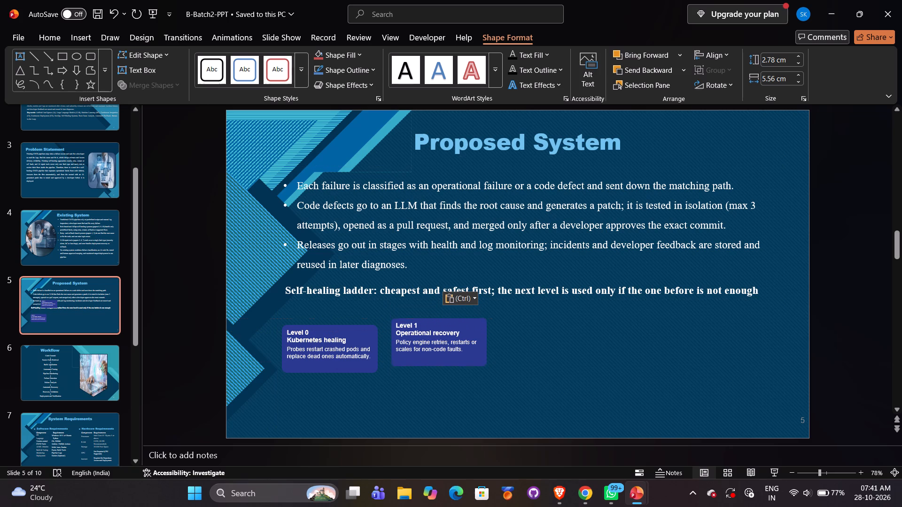
left_click_drag(424, 315, 423, 325)
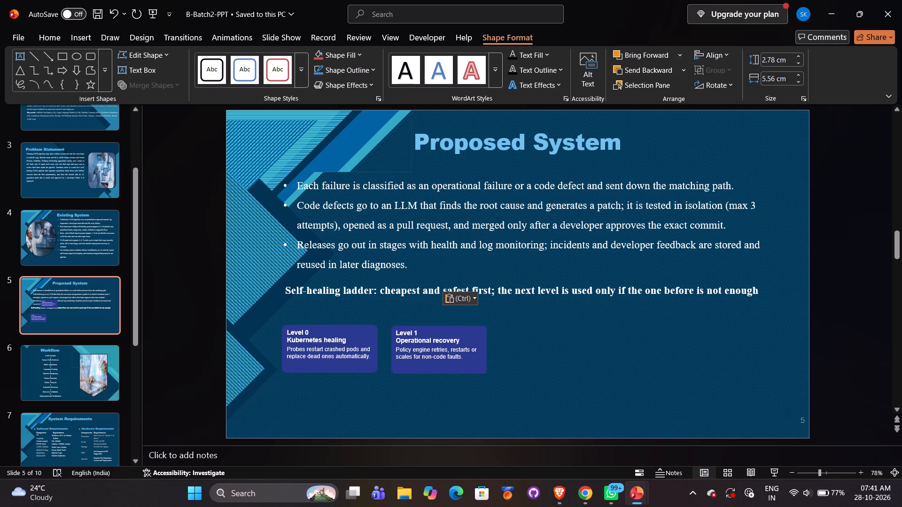
left_click_drag(423, 325, 422, 325)
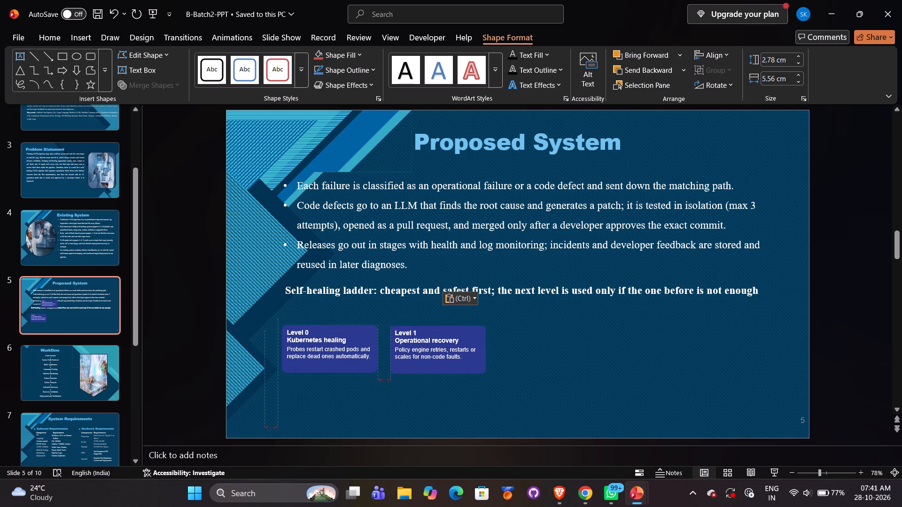
left_click_drag(422, 325, 422, 325)
Copy the Level 2 Rollback box from B-Batch22-PPT and place it right of Level 1, in the same row, on B-Batch2-PPT's Proposed System slide.
key("alt+Tab")
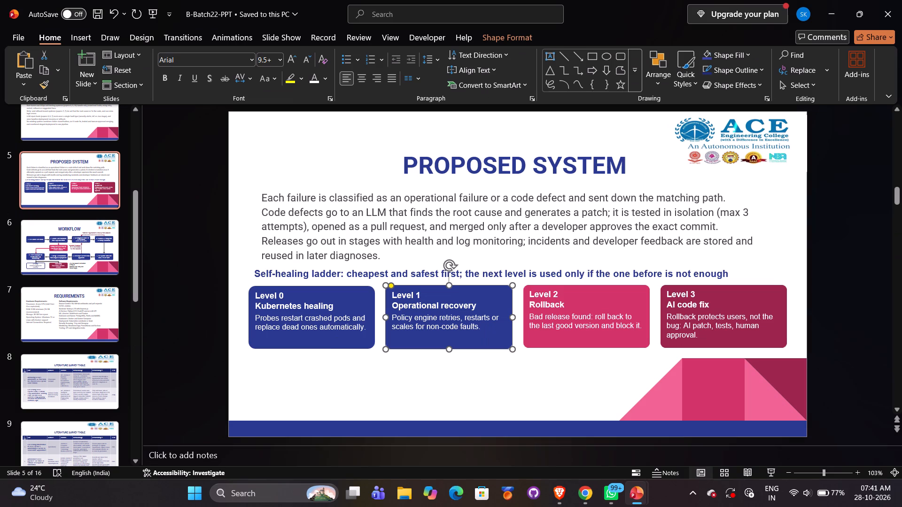
left_click(575, 306)
left_click(566, 284)
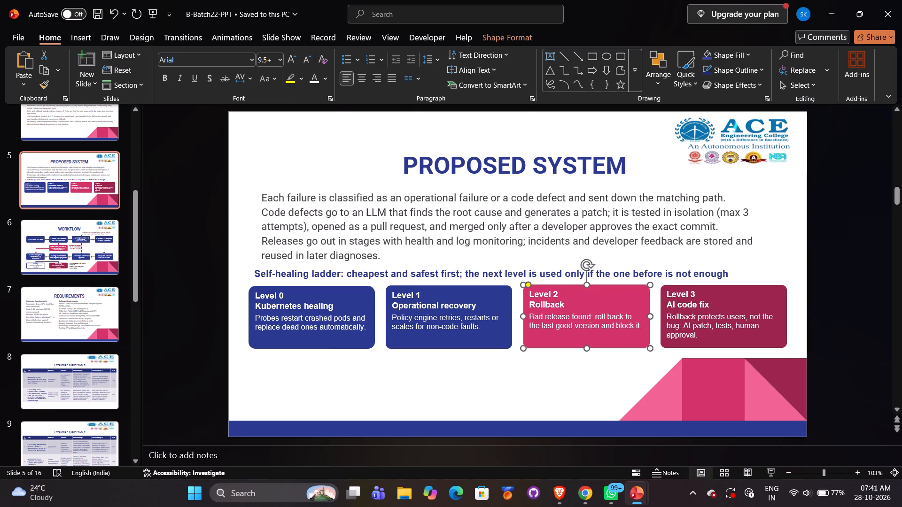
key("ctrl+c")
key("alt+Tab")
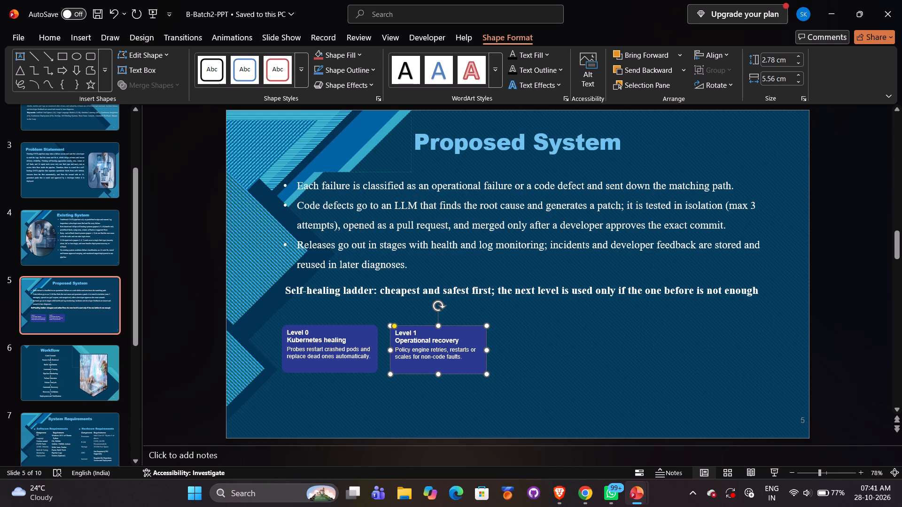
left_click(561, 349)
key("ctrl+v")
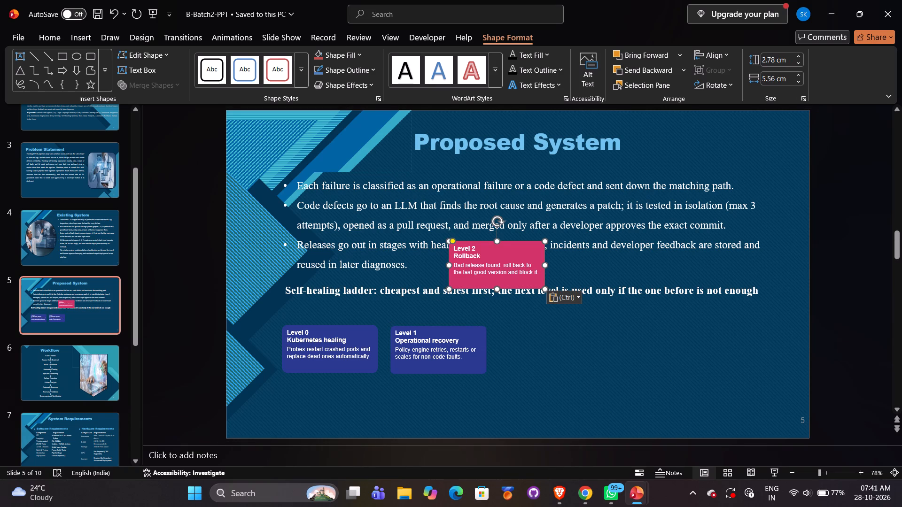
left_click_drag(474, 241, 536, 318)
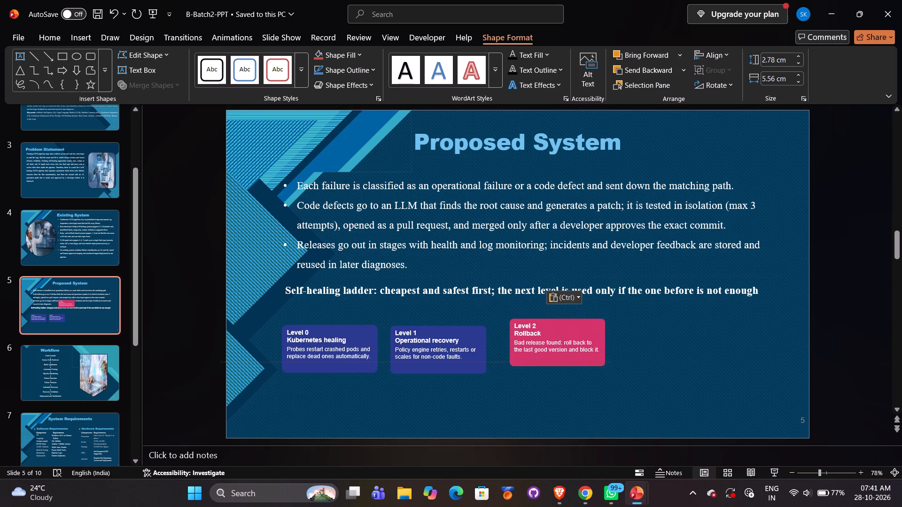
left_click_drag(536, 318, 534, 325)
Copy the Level 3 AI code fix box from B-Batch22-PPT's Proposed System slide and place it right of Level 2 in B-Batch2-PPT.
key("alt+Tab")
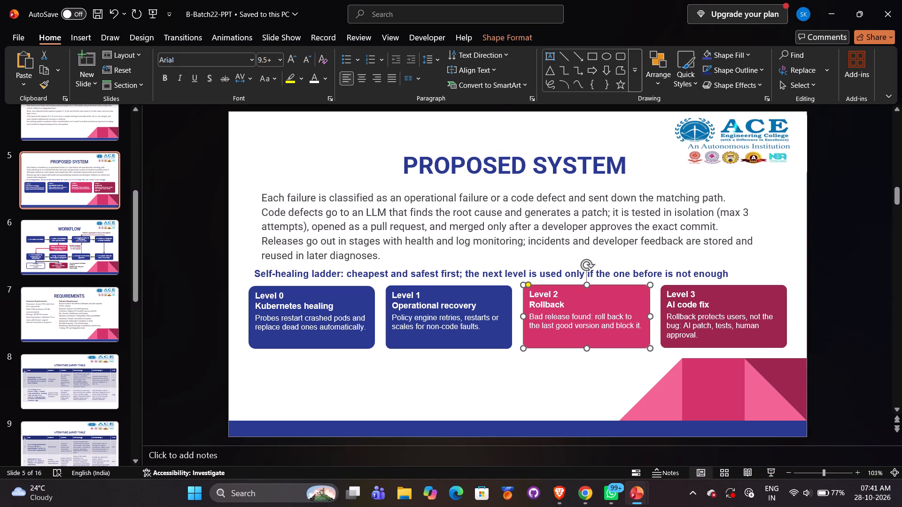
left_click(694, 306)
left_click(698, 284)
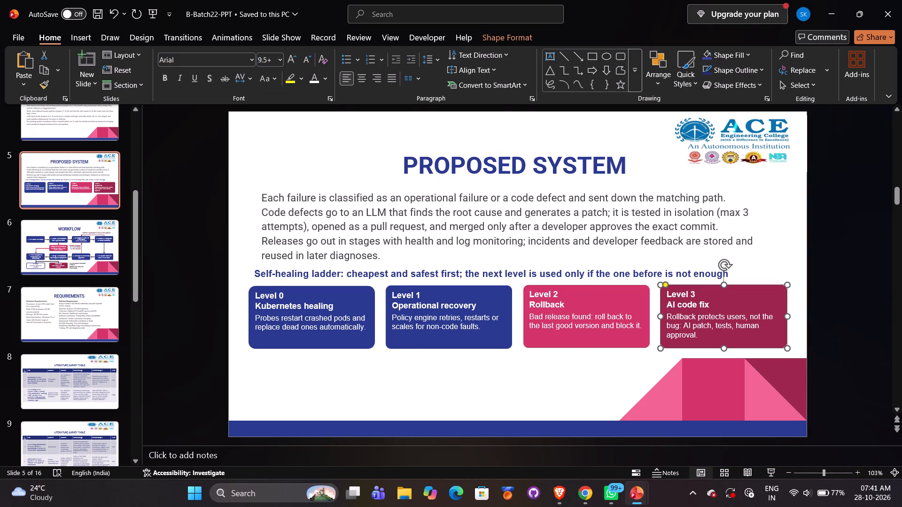
key("ctrl+c")
key("alt+Tab")
left_click(691, 345)
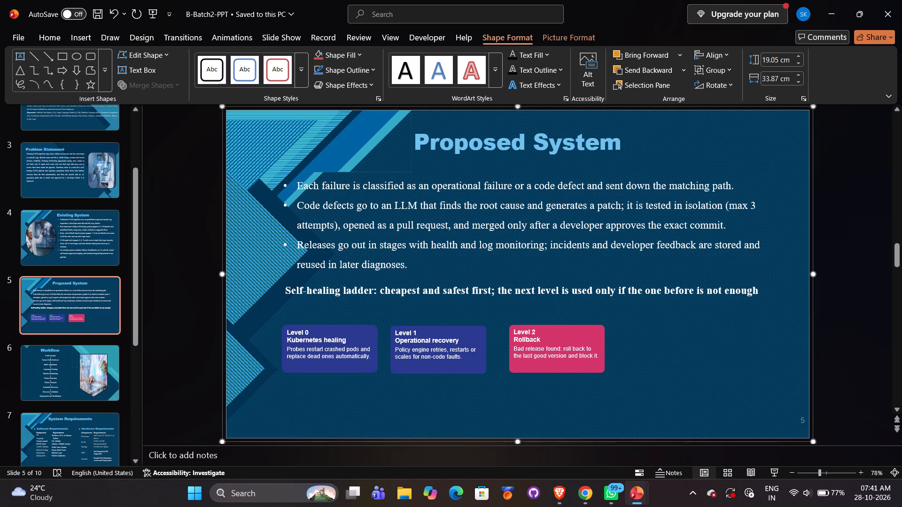
key("ctrl+c")
left_click(691, 345)
key("alt+Tab")
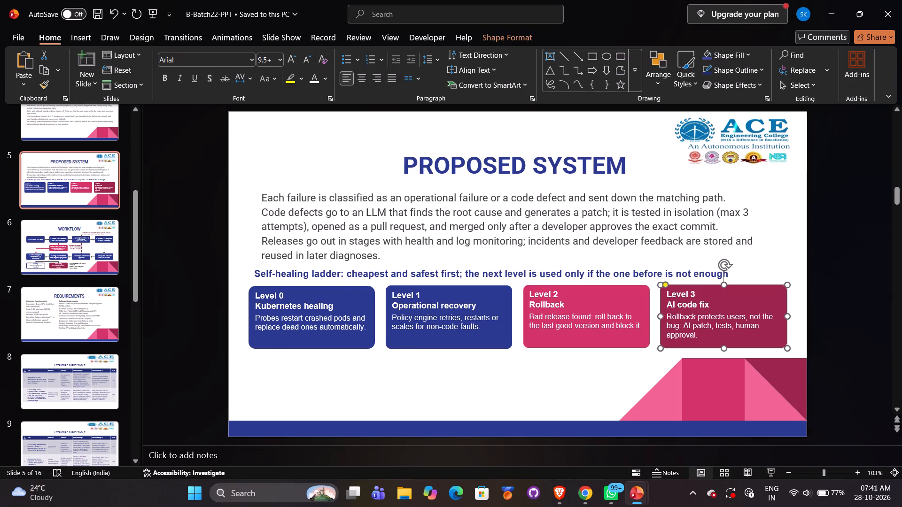
left_click(685, 284)
key("ctrl+c")
key("alt+Tab")
left_click(691, 345)
key("ctrl+v")
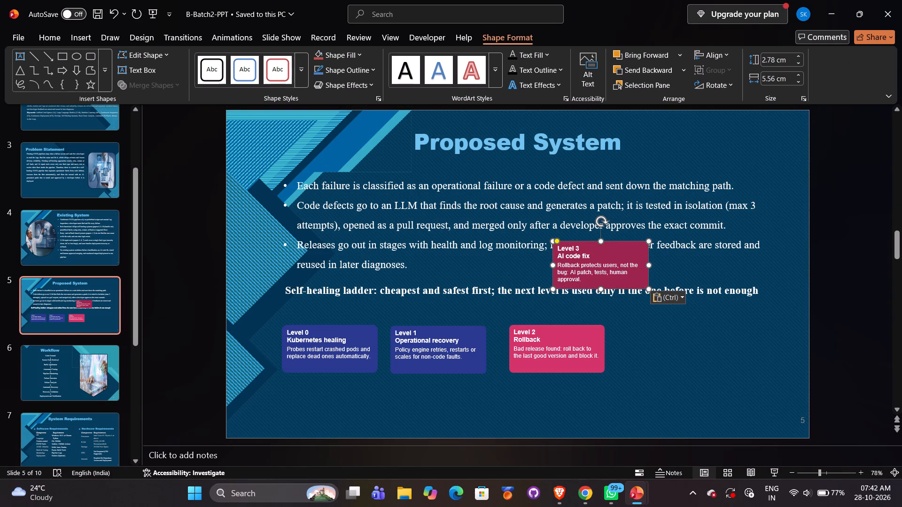
left_click_drag(583, 240, 654, 320)
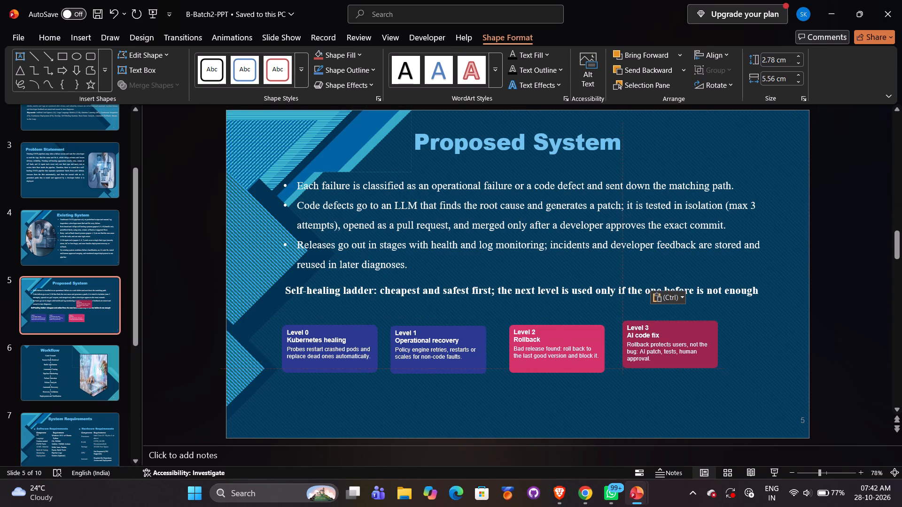
left_click_drag(654, 320, 653, 324)
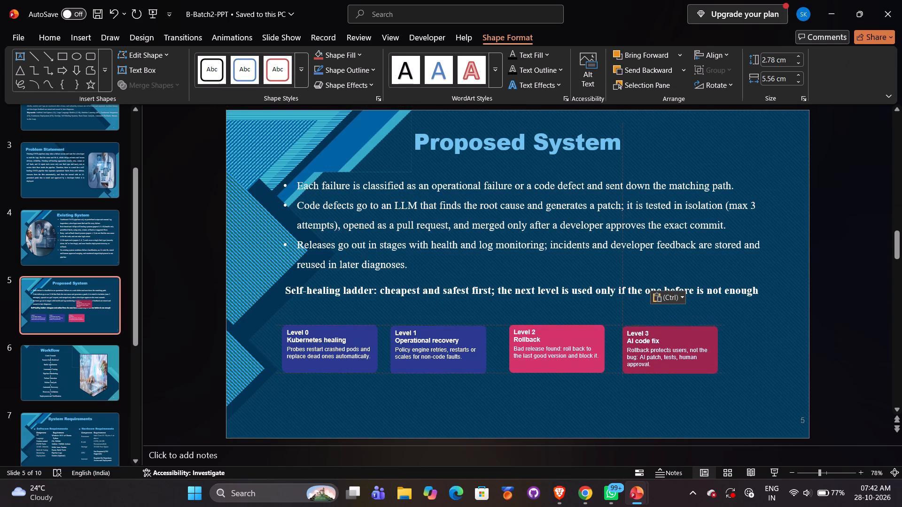
left_click_drag(653, 324, 653, 325)
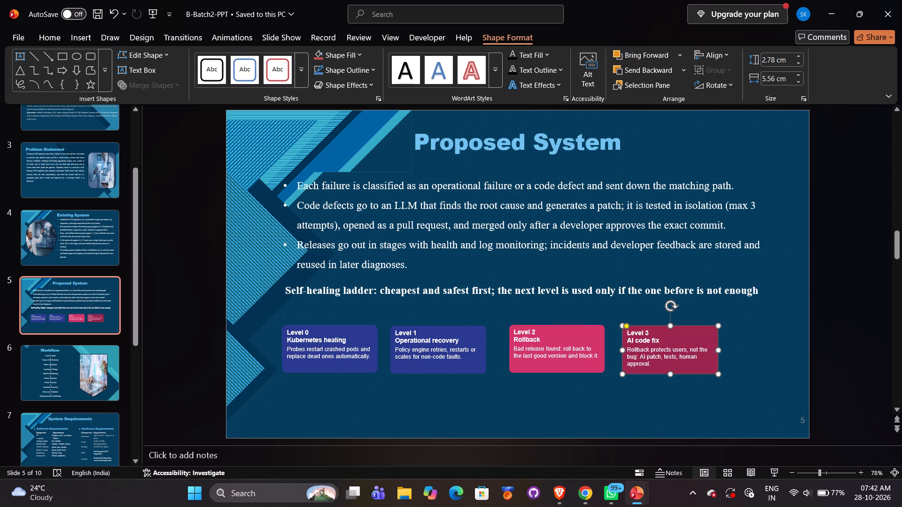
Shift the Level 3, Level 2, Level 1 and Level 0 boxes rightward so they are evenly spaced in one row beneath the self-healing ladder line.
left_click_drag(679, 326, 710, 326)
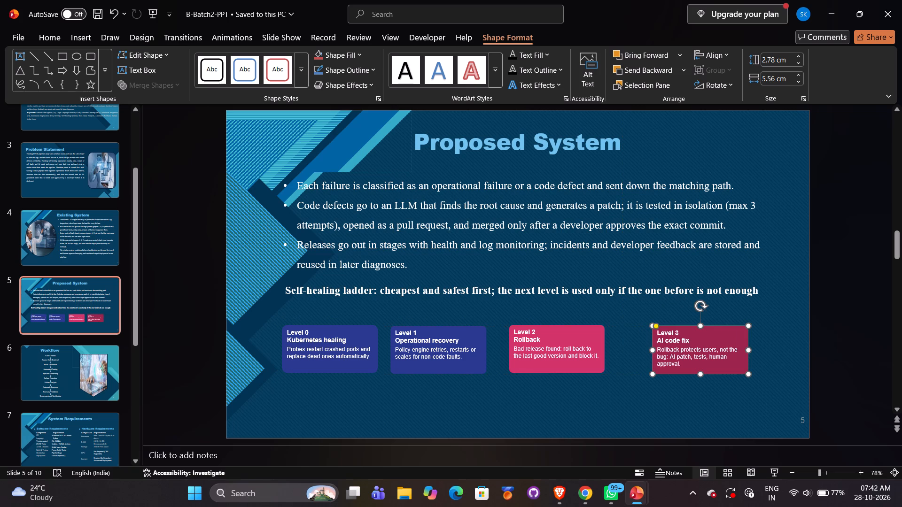
left_click(589, 333)
left_click_drag(589, 333, 584, 331)
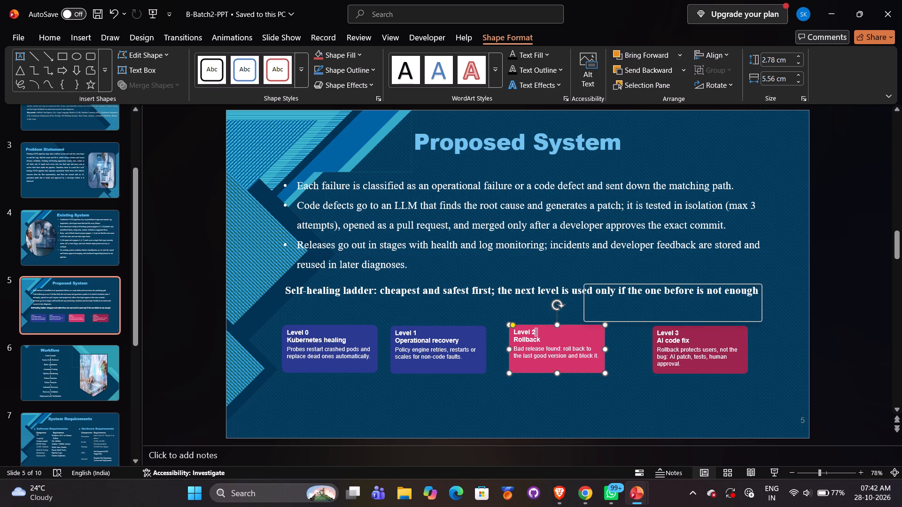
left_click_drag(572, 325, 591, 325)
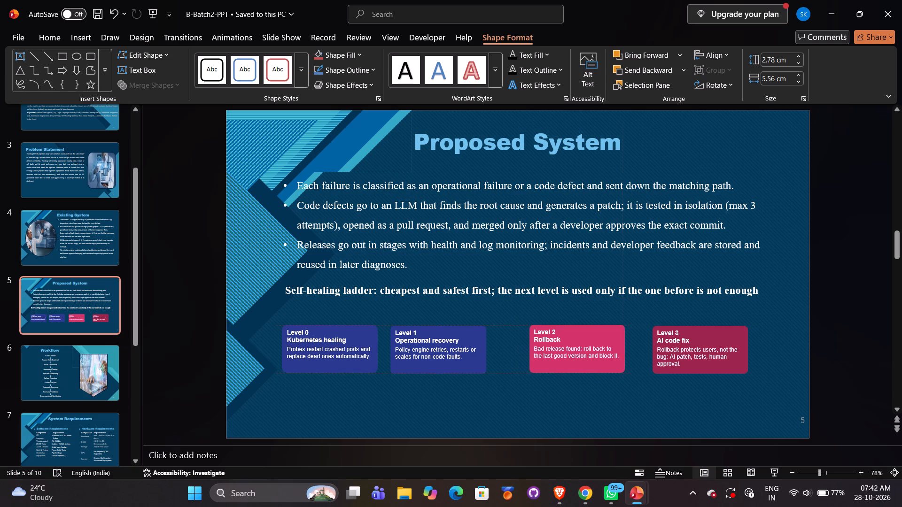
left_click_drag(591, 325, 600, 325)
left_click(454, 337)
left_click_drag(454, 325, 482, 326)
left_click(359, 338)
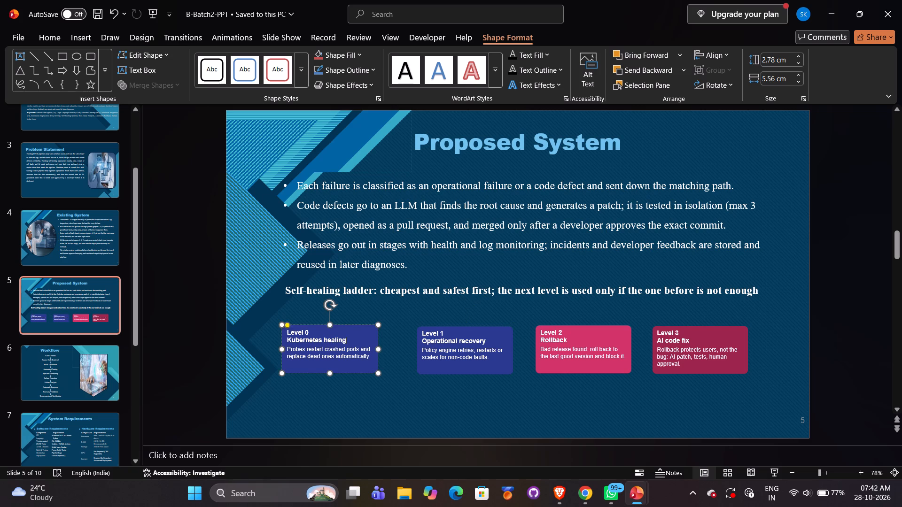
left_click_drag(346, 323, 363, 324)
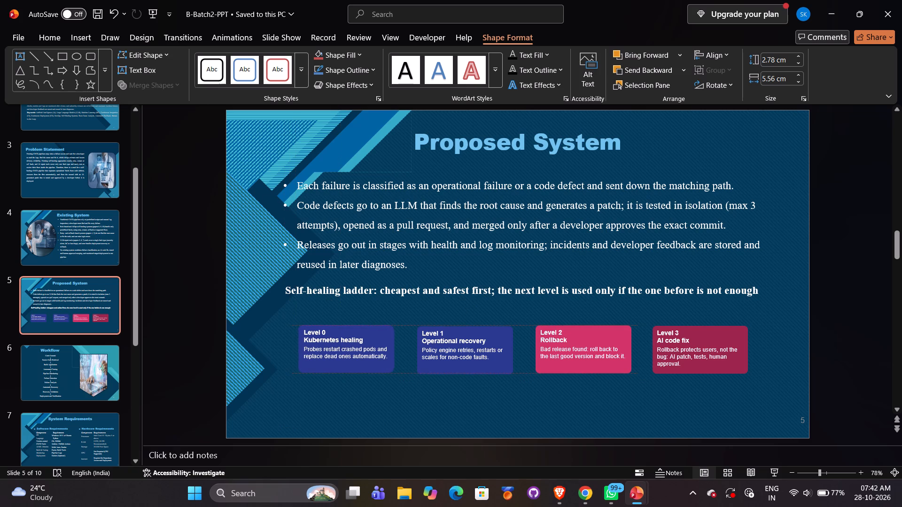
left_click_drag(363, 324, 364, 325)
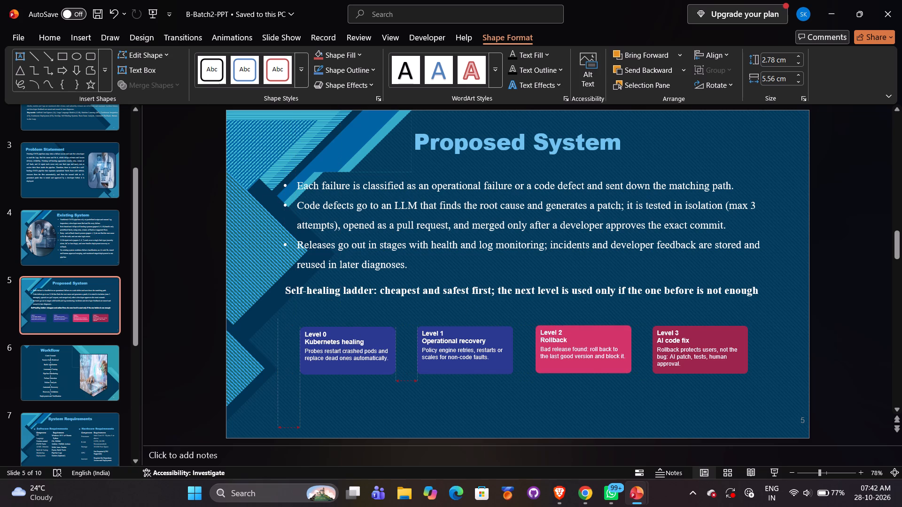
left_click_drag(364, 325, 364, 326)
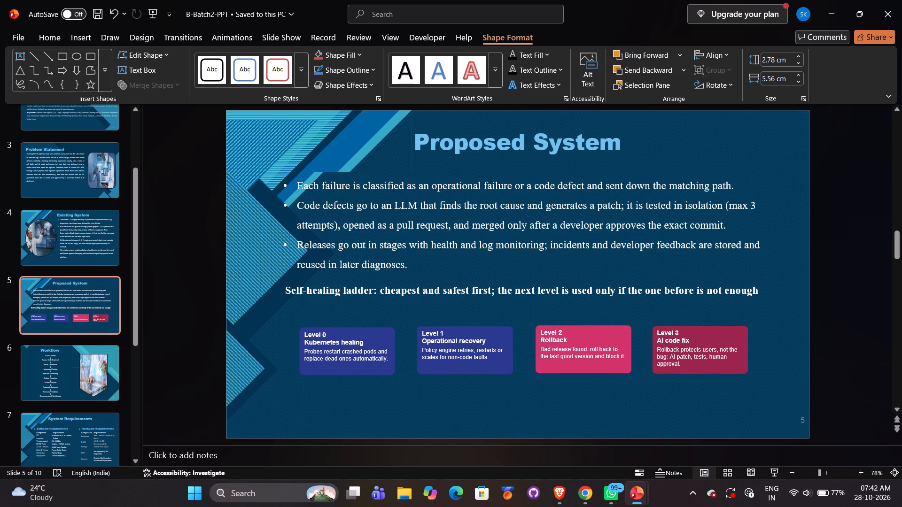
left_click_drag(364, 326, 363, 323)
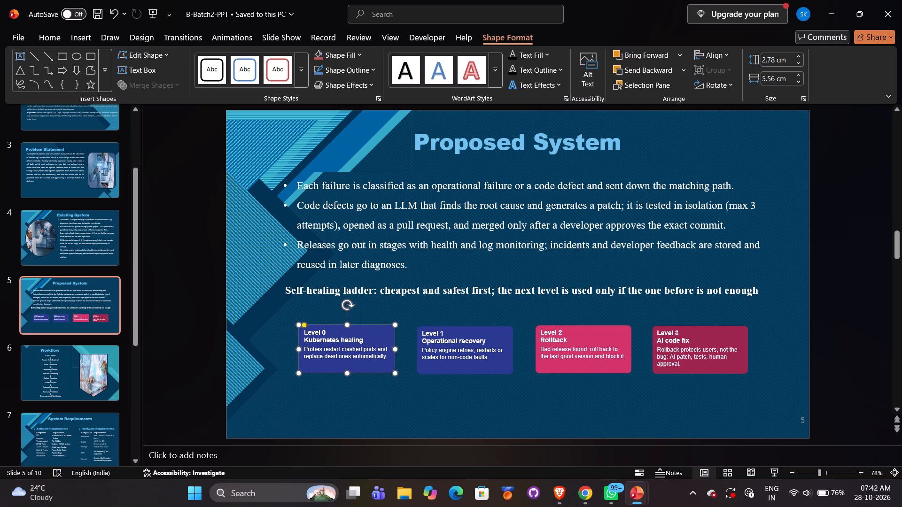
Set all text in the Level 0 Kubernetes healing and Level 1 Operational recovery boxes to Times New Roman.
left_click(367, 339)
key("ctrl+a")
left_click(56, 37)
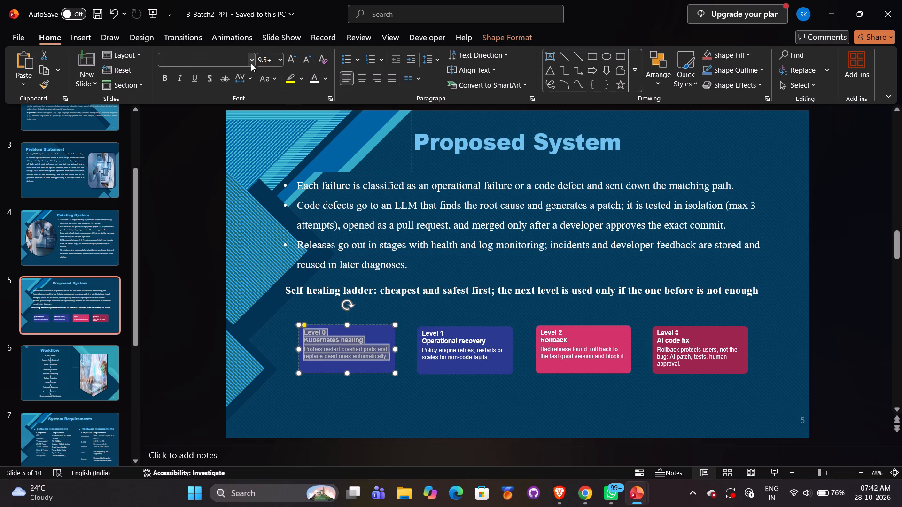
left_click(251, 63)
left_click(231, 145)
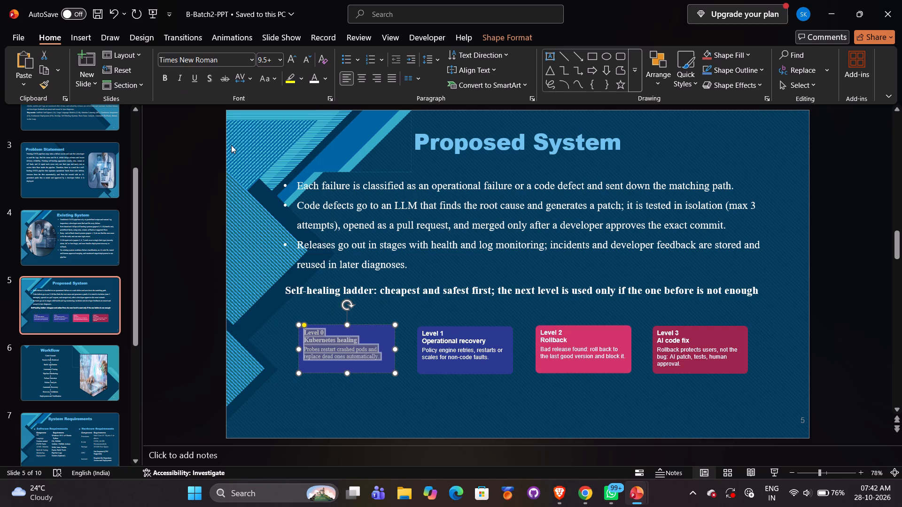
left_click(434, 63)
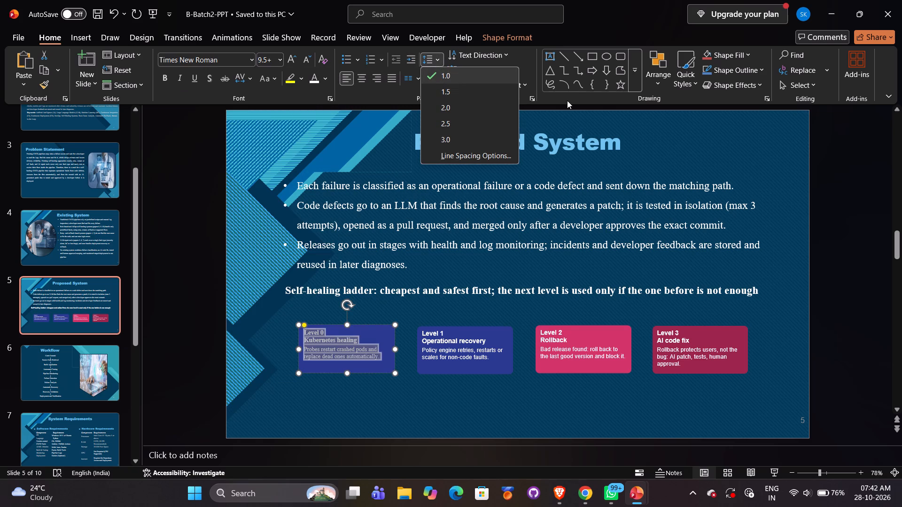
left_click(449, 348)
left_click(449, 348)
key("ctrl+a")
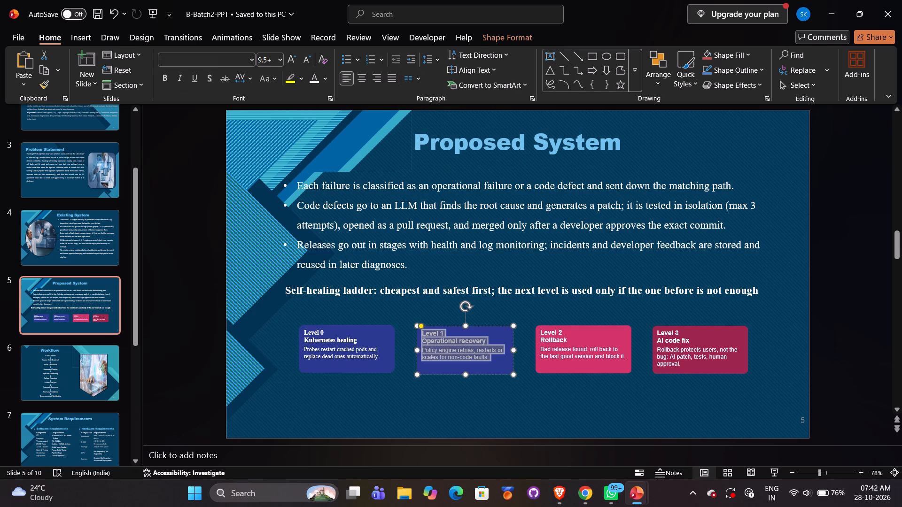
left_click(249, 63)
left_click(241, 144)
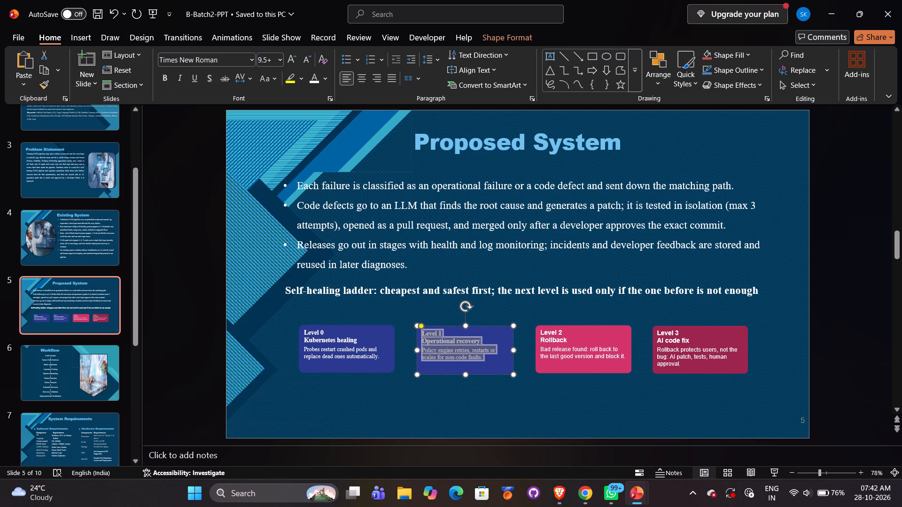
Set all text in the Level 2 Rollback and Level 3 AI code fix boxes to Times New Roman.
left_click(563, 359)
key("ctrl+a")
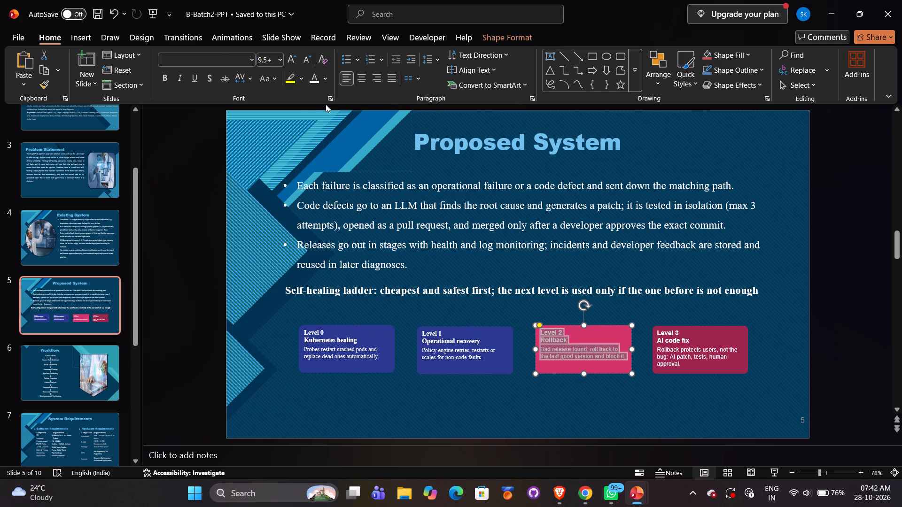
left_click(251, 60)
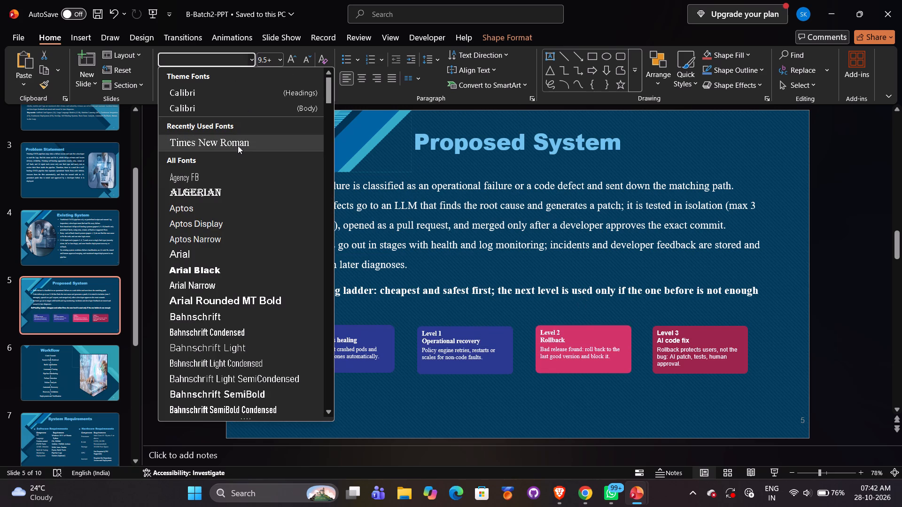
left_click(238, 146)
left_click(669, 349)
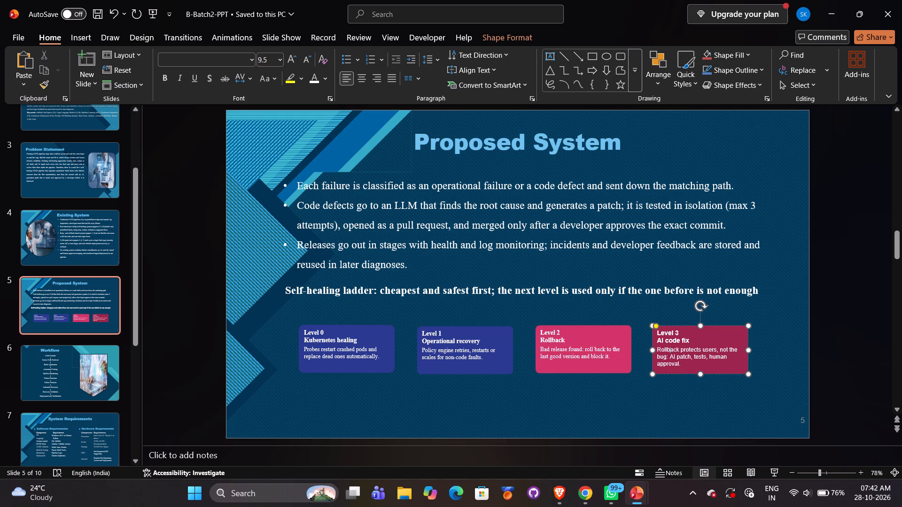
key("ctrl+a")
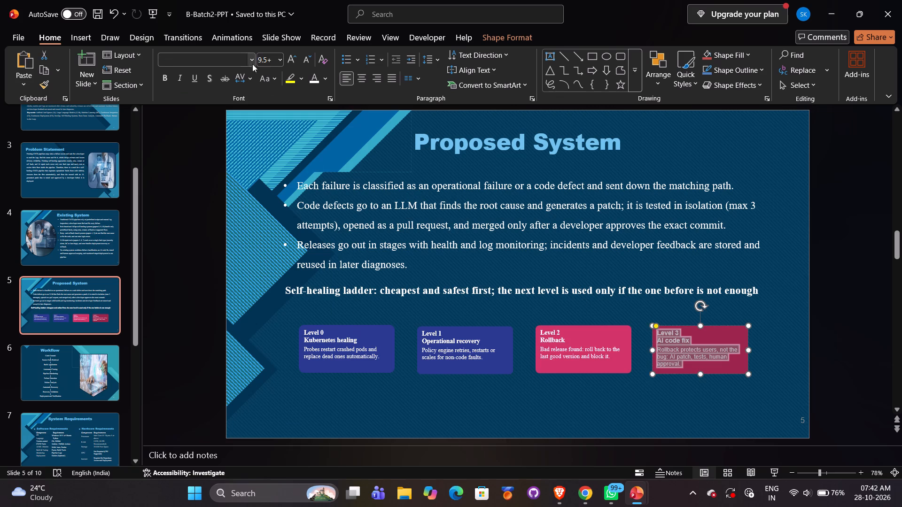
left_click(250, 60)
left_click(252, 139)
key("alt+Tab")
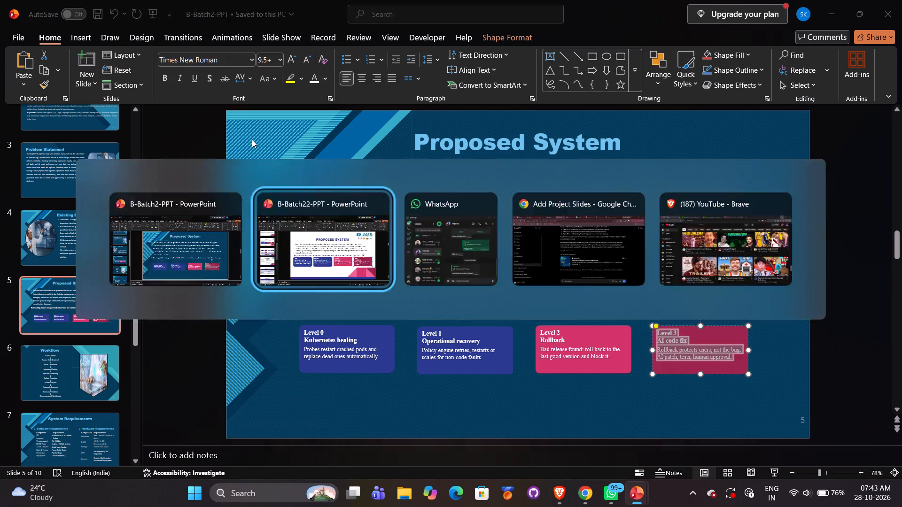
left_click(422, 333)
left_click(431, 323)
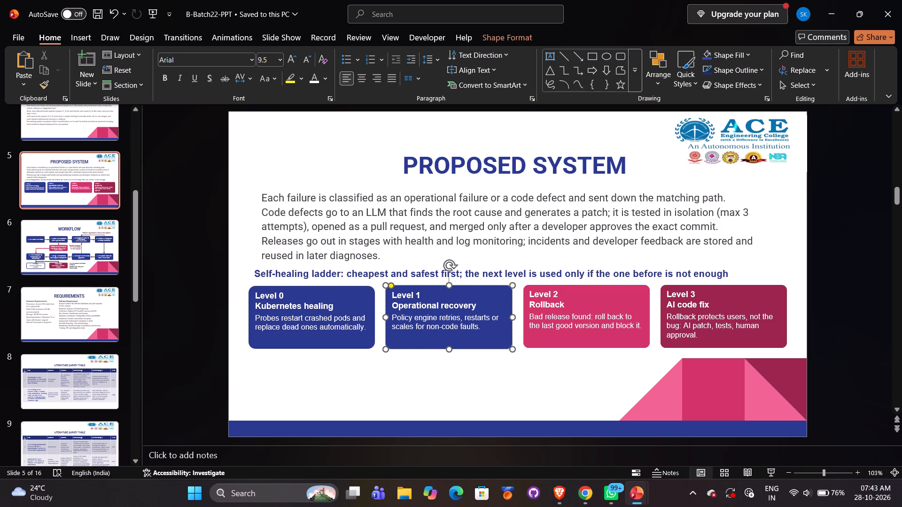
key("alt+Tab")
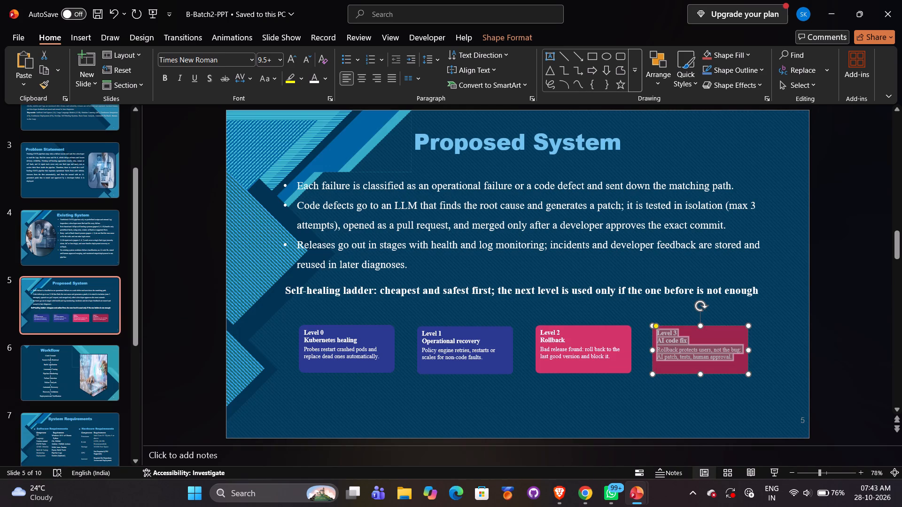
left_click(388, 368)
Copy workflow boxes 1, 2, 3, 6, 7, 8, Policy-Based Recovery, the Rejected note and their connectors from B-Batch22-PPT's Workflow slide.
left_click(88, 375)
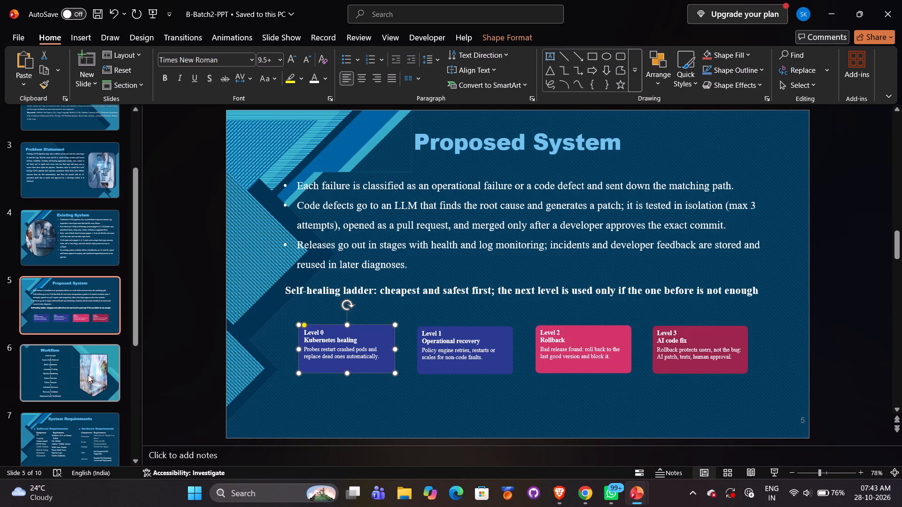
key("alt+Tab")
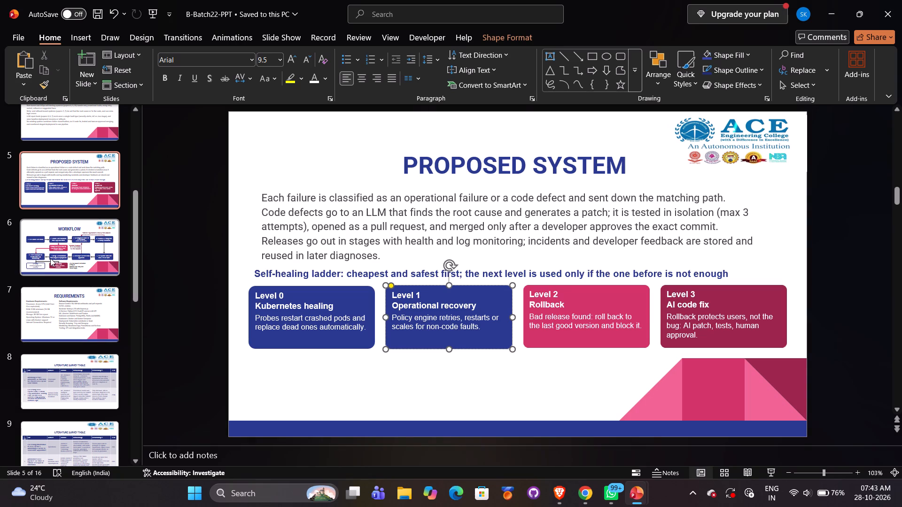
left_click(50, 258)
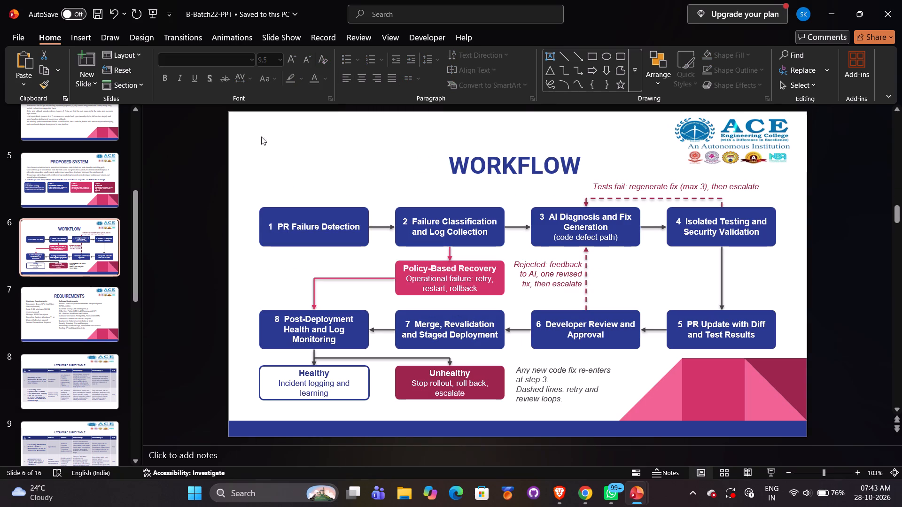
left_click_drag(249, 131, 565, 363)
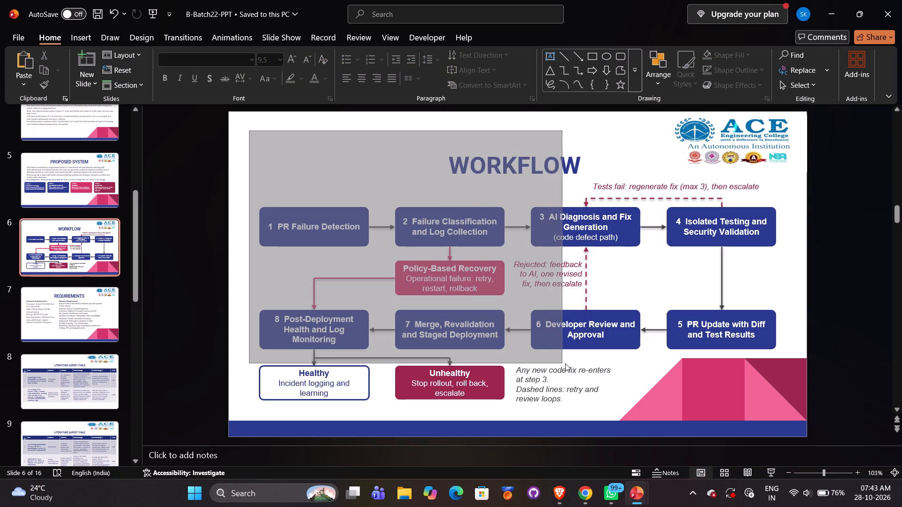
left_click_drag(565, 363, 610, 382)
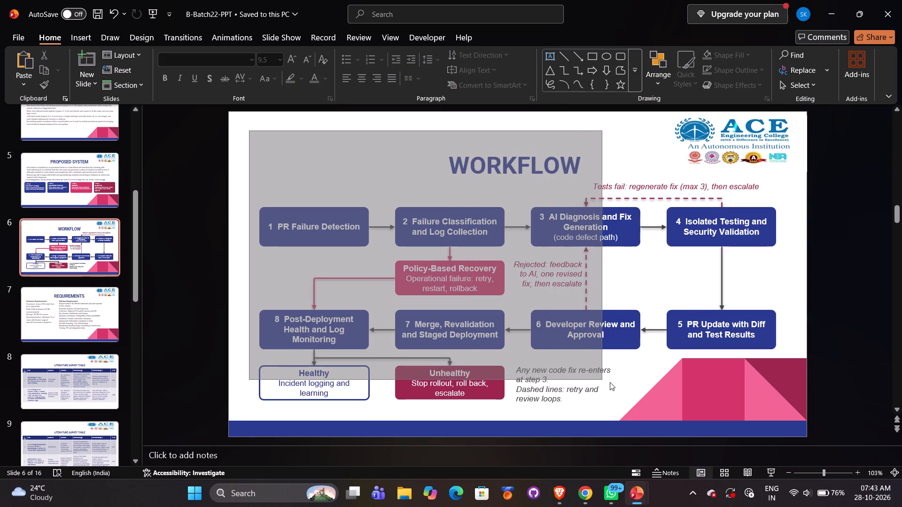
left_click_drag(610, 382, 726, 397)
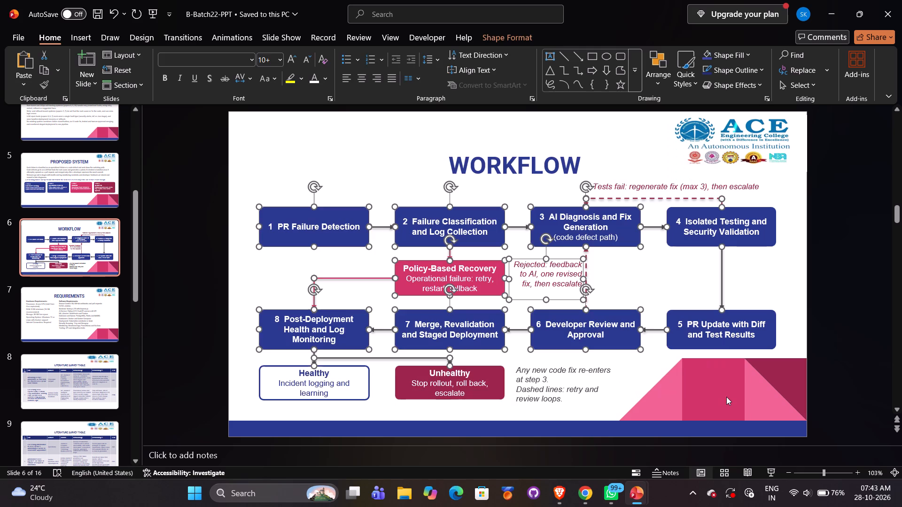
key("ctrl+c")
Delete the text list running from Code Commit to Deployment and Notification on B-Batch2-PPT's Workflow slide.
key("alt+Tab")
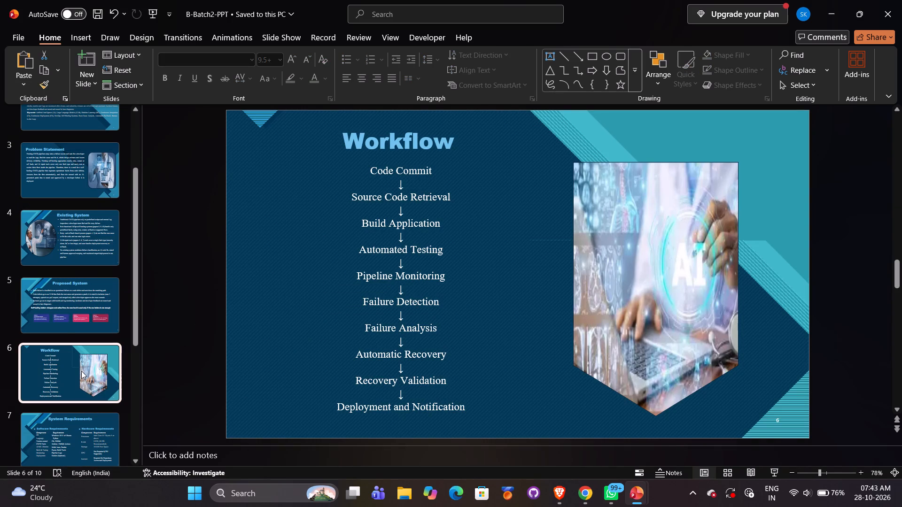
left_click(81, 371)
left_click(81, 371)
left_click(413, 303)
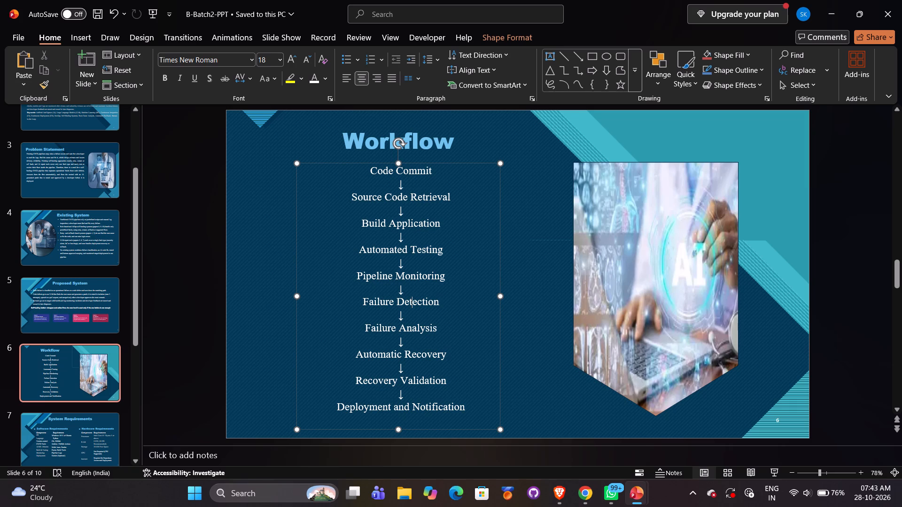
left_click(420, 161)
key("Delete")
Delete the AI laptop picture from B-Batch2-PPT's Workflow slide.
left_click(415, 142)
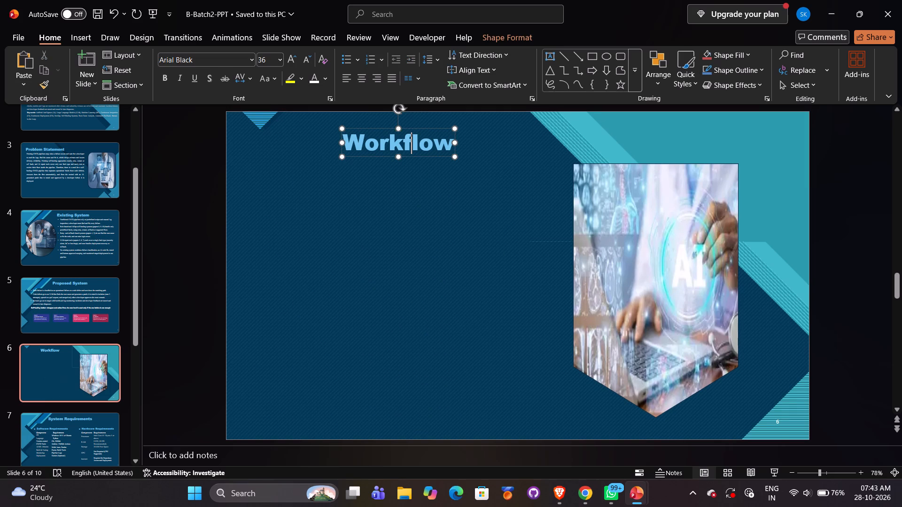
left_click(651, 302)
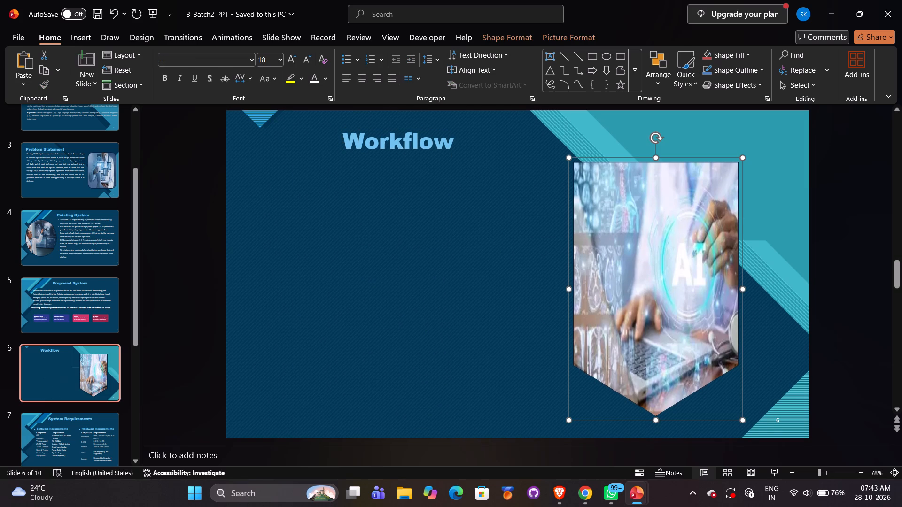
left_click(616, 156)
key("Delete")
Paste the copied workflow boxes and connectors beneath the title on B-Batch2-PPT's Workflow slide.
left_click(431, 303)
key("ctrl+v")
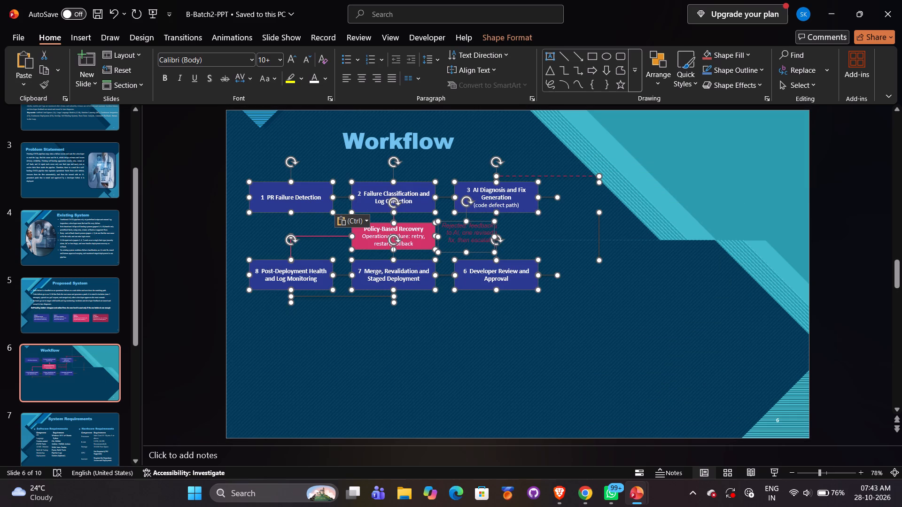
left_click_drag(591, 289, 607, 306, "ctrl")
key("ctrl+z")
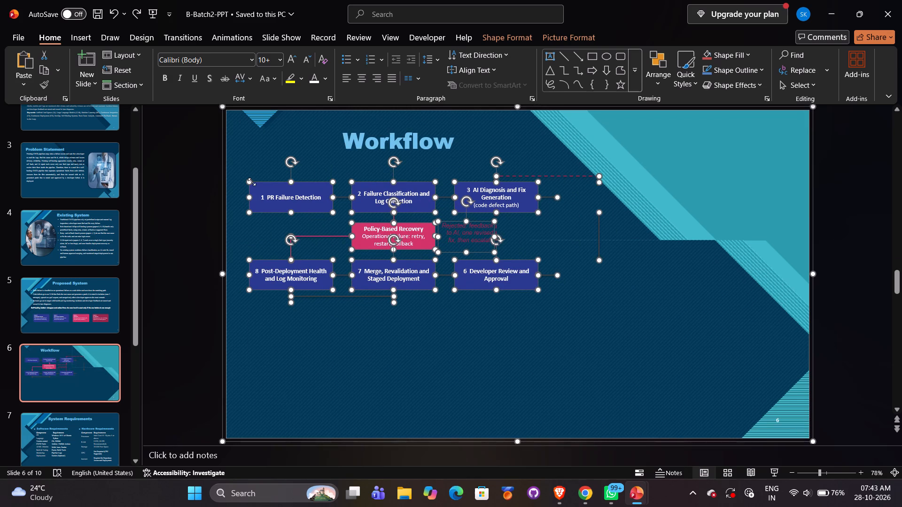
Stretch the selected workflow diagram slightly taller and try to shift it rightward and down on the slide.
left_click_drag(249, 182, 241, 166, "ctrl")
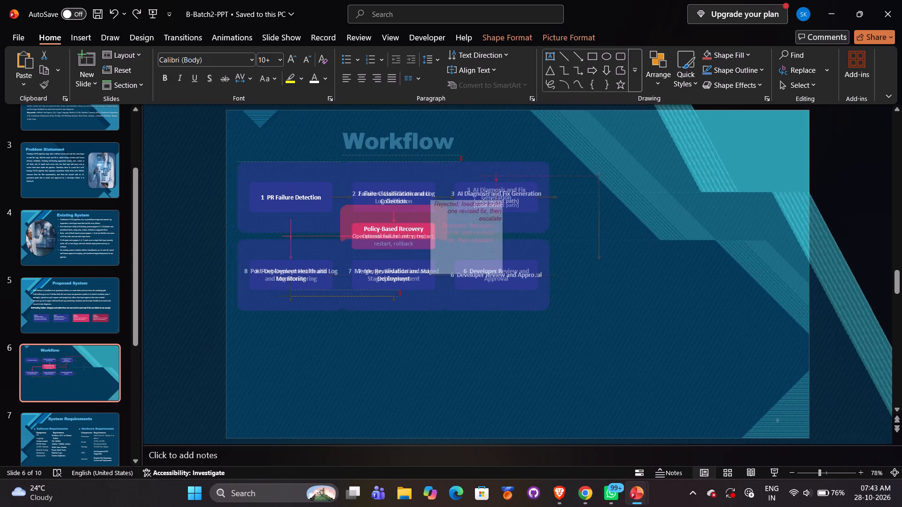
left_click_drag(241, 166, 250, 172, "ctrl")
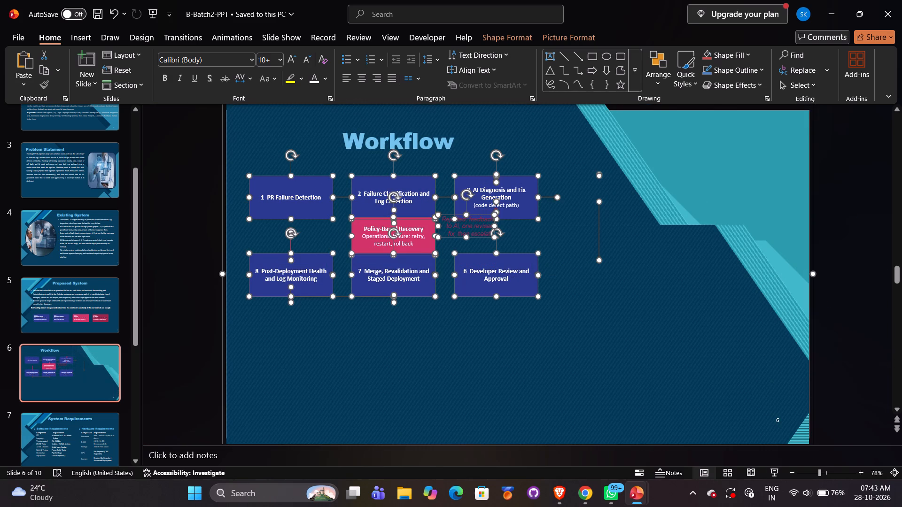
left_click_drag(334, 153, 407, 190, "ctrl")
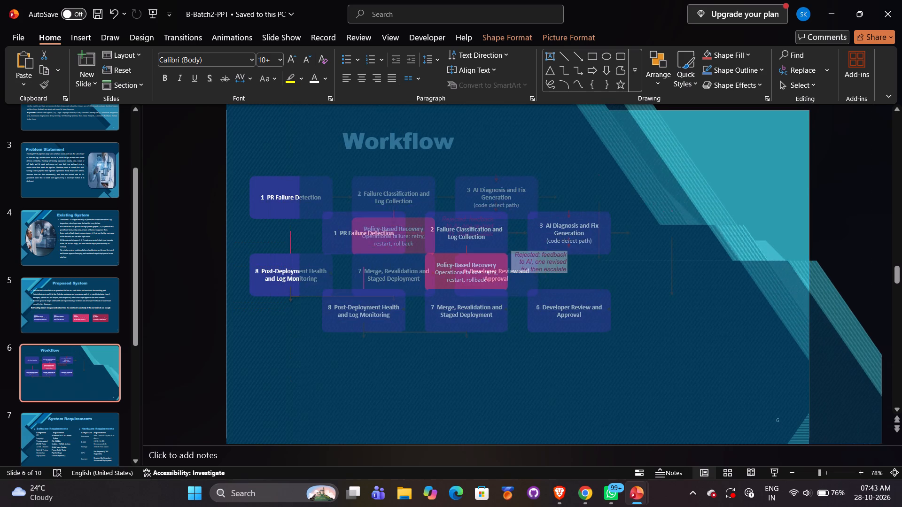
left_click_drag(407, 190, 409, 191, "ctrl")
left_click_drag(372, 158, 390, 163, "ctrl")
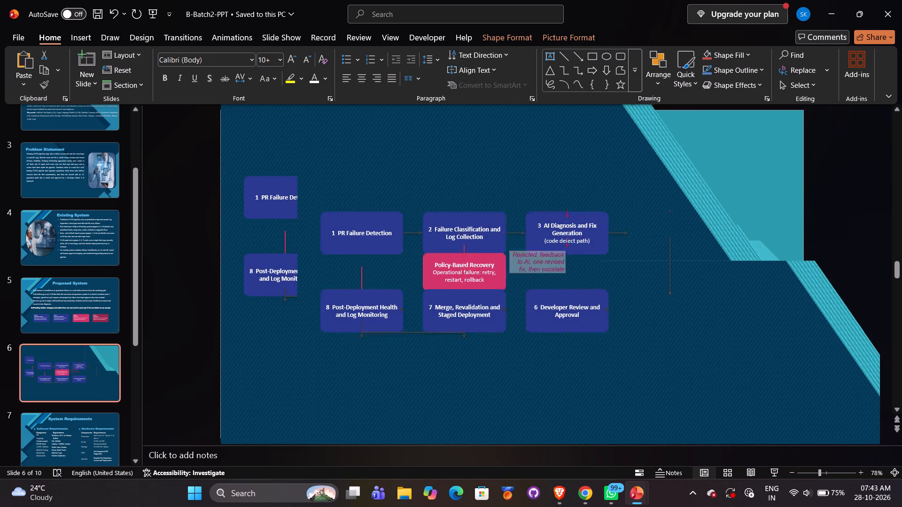
left_click_drag(390, 163, 523, 235, "ctrl")
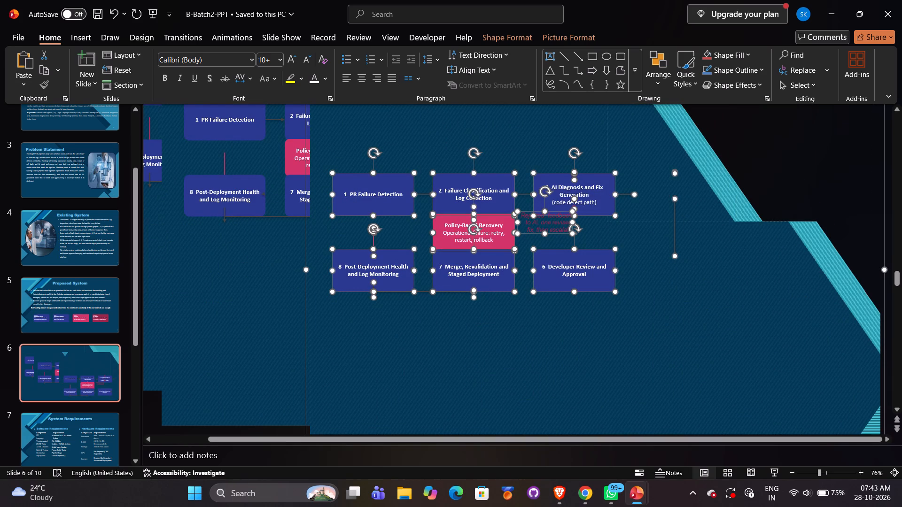
Pull apart and delete the overlapping dark blue background artwork covering the Workflow slide.
scroll(408, 148, "down", 3, "ctrl")
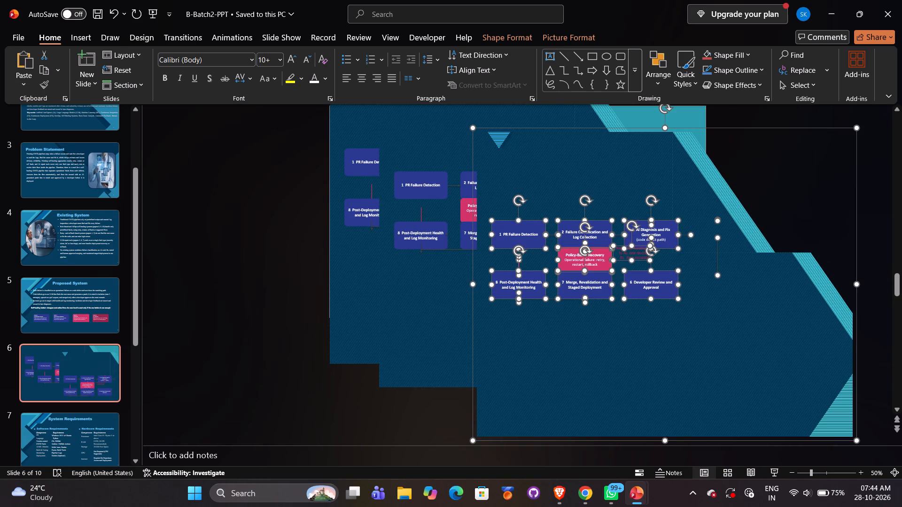
scroll(539, 184, "down", 2, "ctrl")
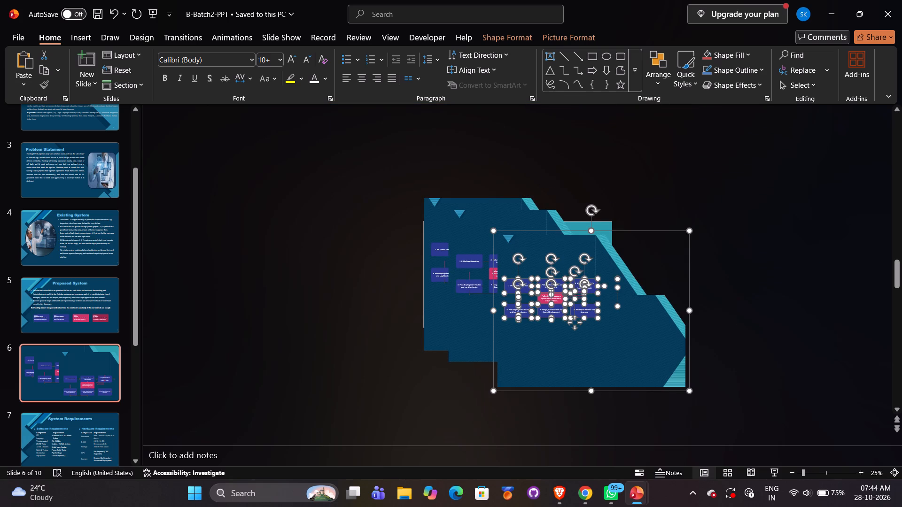
left_click(464, 231)
left_click_drag(446, 207, 416, 184)
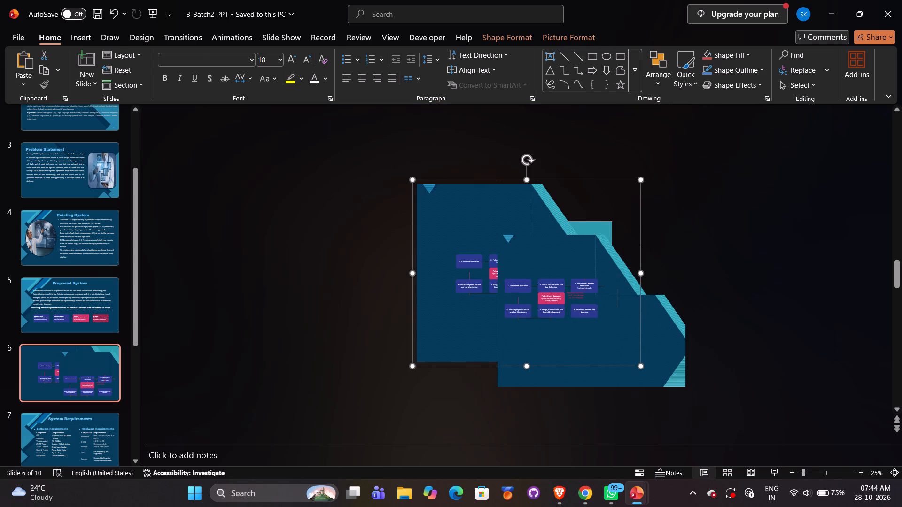
left_click(653, 322)
key("Delete")
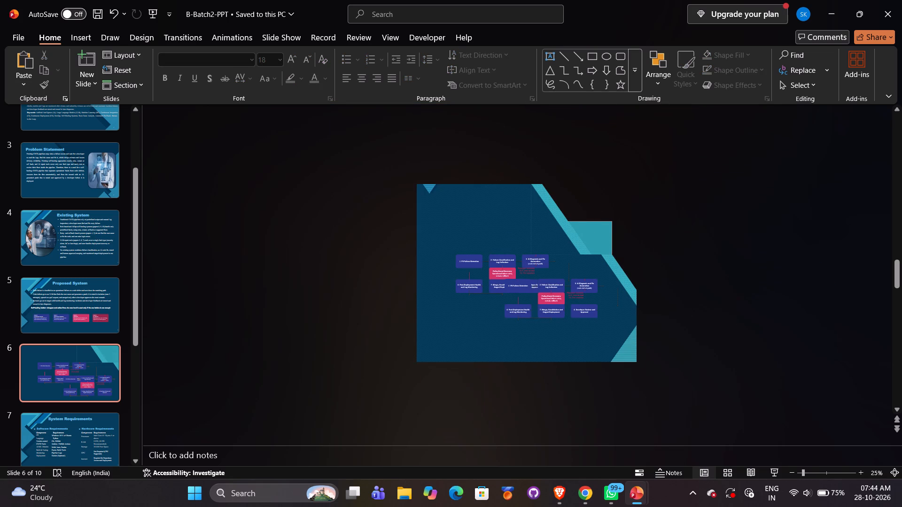
left_click_drag(482, 241, 537, 332)
left_click_drag(466, 202, 424, 301)
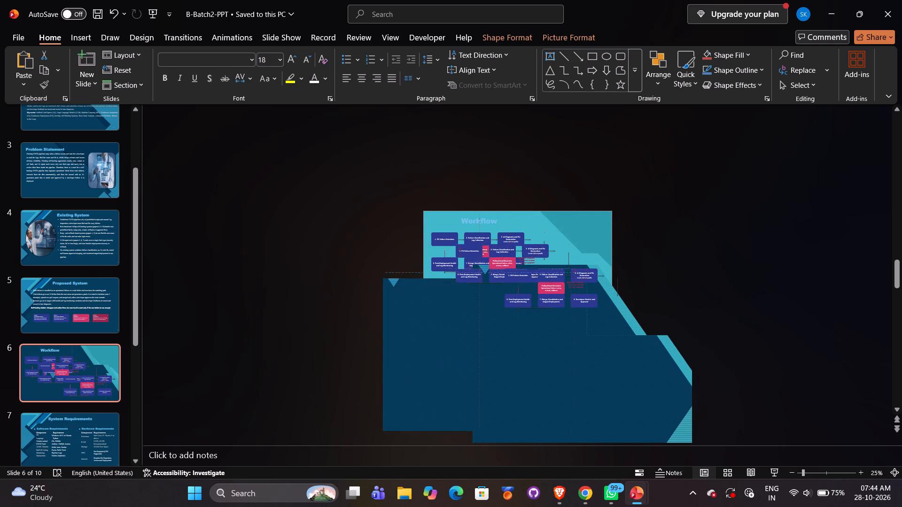
left_click_drag(424, 301, 389, 354)
left_click(574, 279)
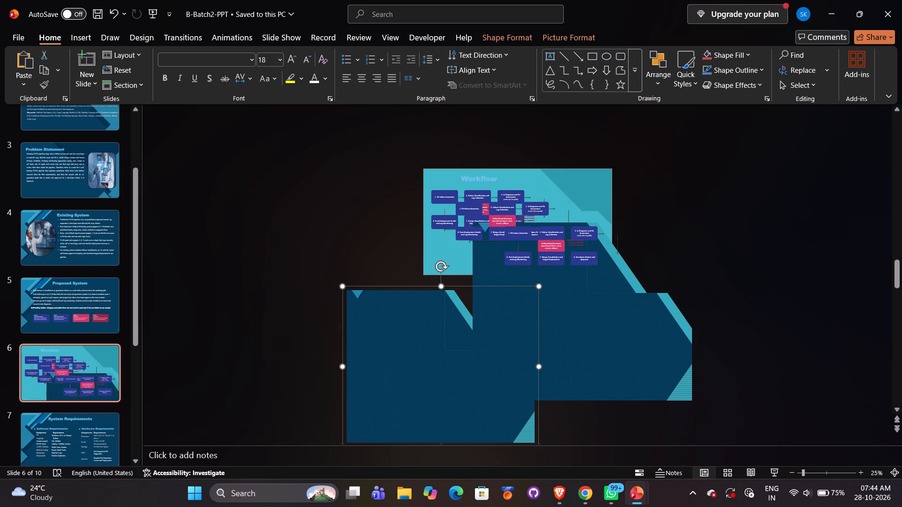
key("Delete")
Delete the Failure Classification and Log Collection and Post-Deployment Health and Log Monitoring boxes from the lowest duplicate workflow diagram.
scroll(552, 228, "up", 5, "ctrl")
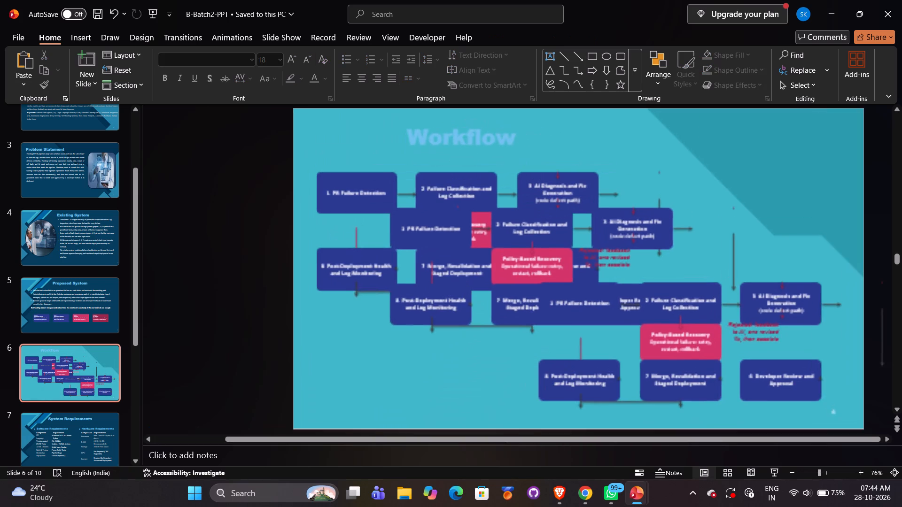
left_click(650, 312)
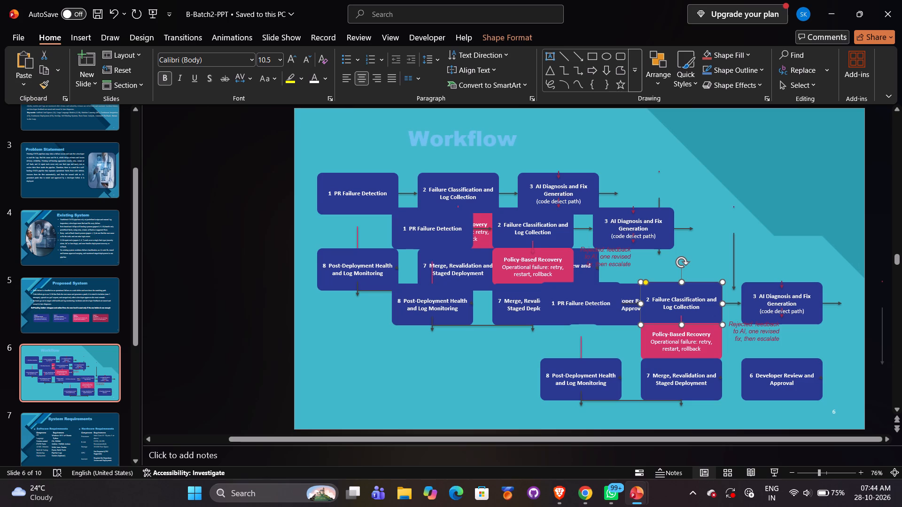
left_click(581, 378, "ctrl")
left_click(581, 378, "ctrl")
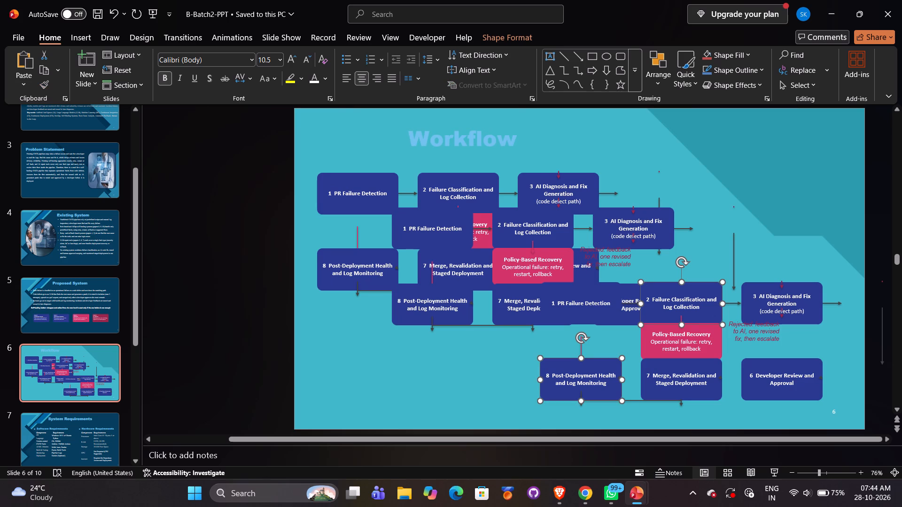
key("Delete")
Delete the lowest duplicate's Merge, Revalidation and Staged Deployment box and the horizontal connector line beneath it.
left_click(658, 383)
key("ctrl+Delete")
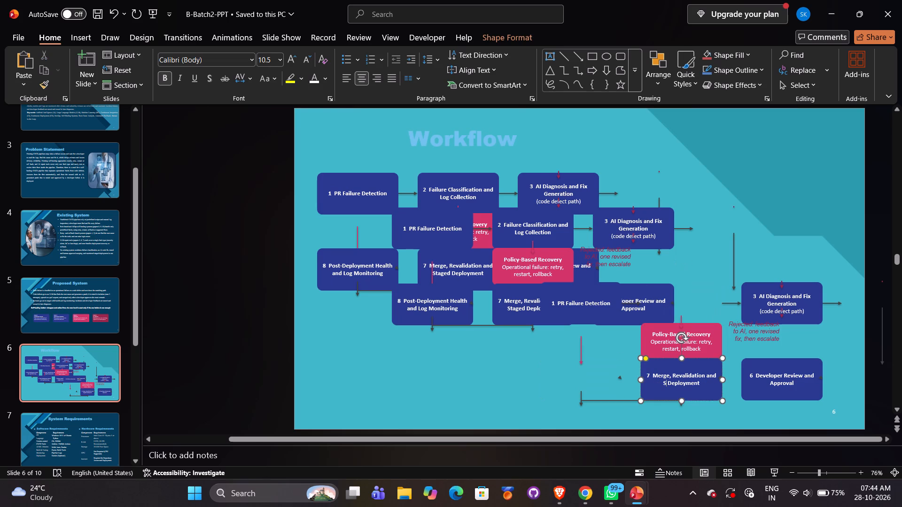
double_click(648, 402)
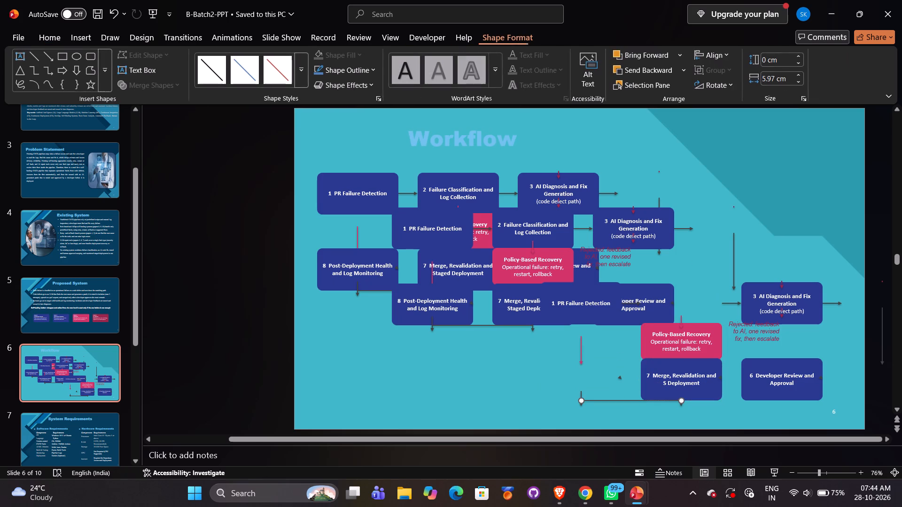
double_click(661, 398)
double_click(661, 398)
key("Delete")
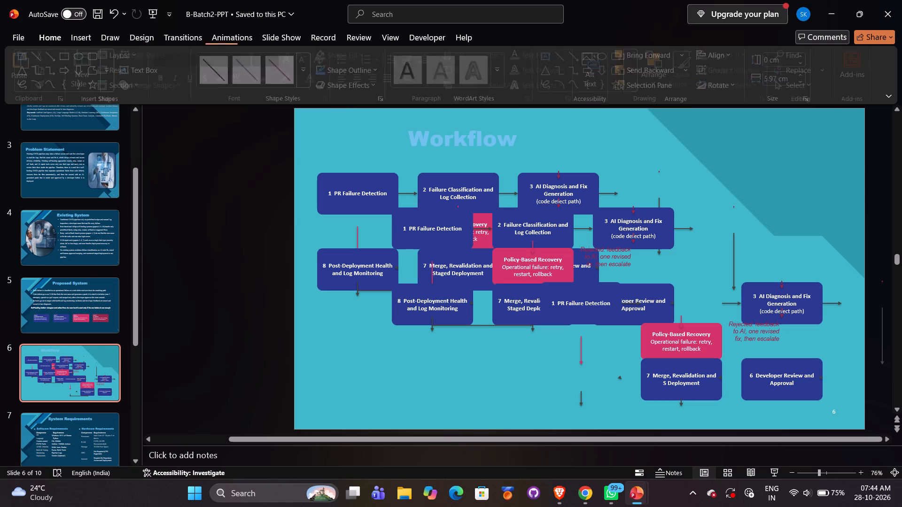
double_click(670, 394)
key("Delete")
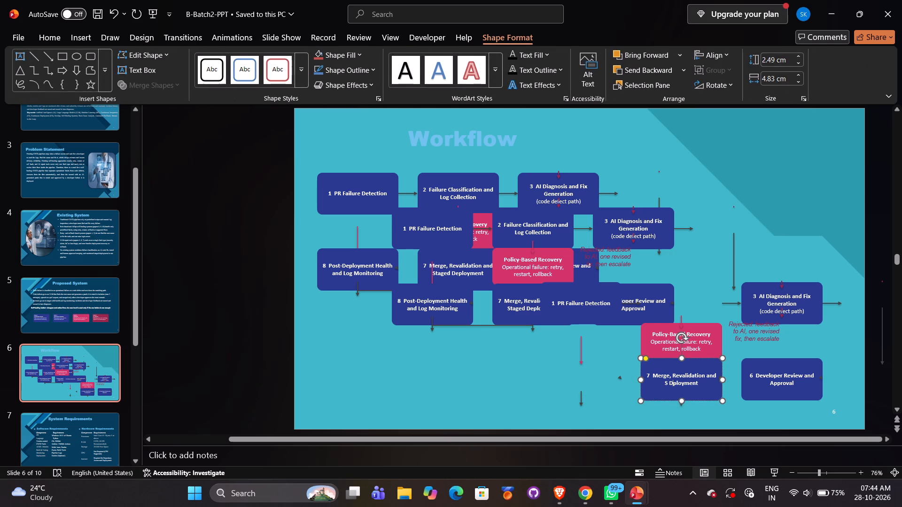
left_click_drag(666, 399, 664, 408)
key("Delete")
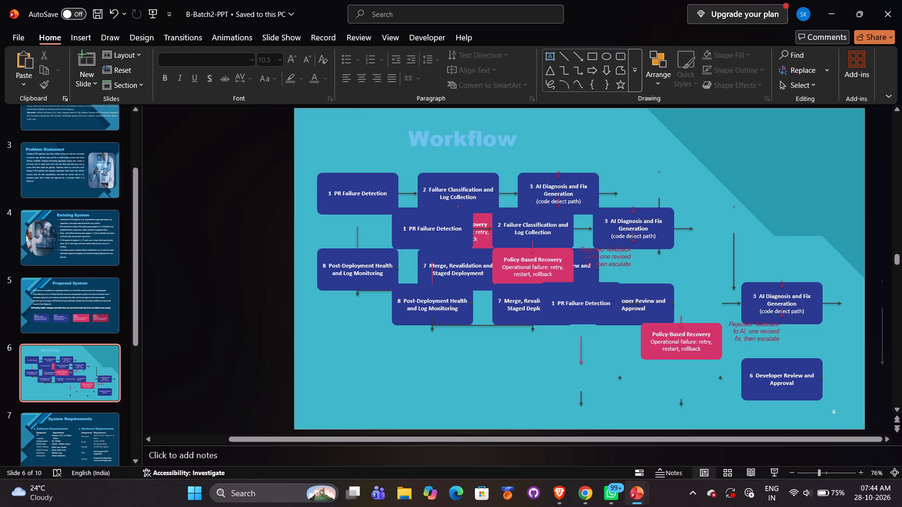
Delete the lowest duplicate's Developer Review and Approval box and the small leftover down arrow where box 7 stood.
left_click(758, 388)
left_click_drag(757, 399, 752, 414)
key("Delete")
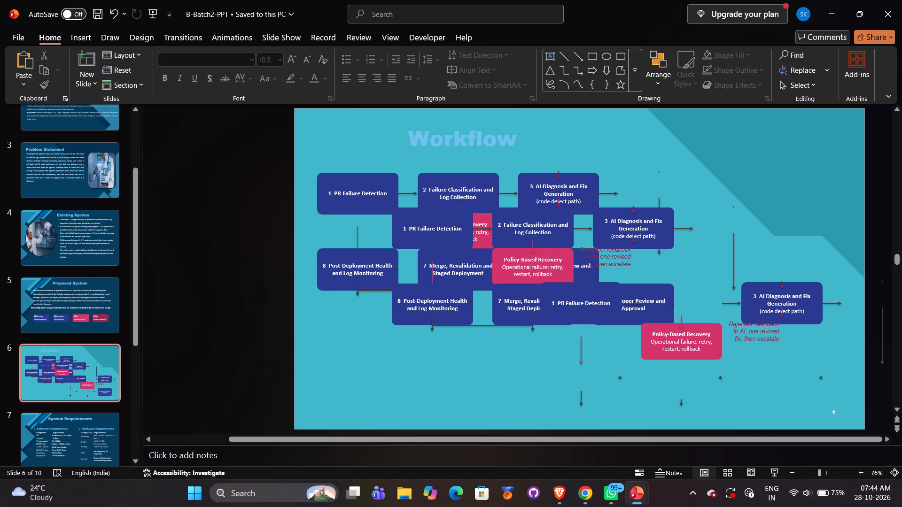
left_click(682, 403)
key("Delete")
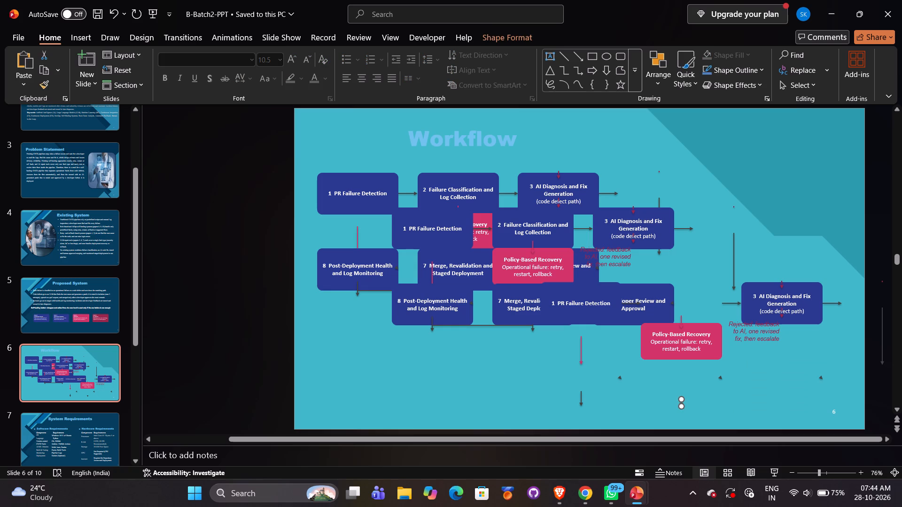
double_click(683, 402)
key("Delete")
key("Delete")
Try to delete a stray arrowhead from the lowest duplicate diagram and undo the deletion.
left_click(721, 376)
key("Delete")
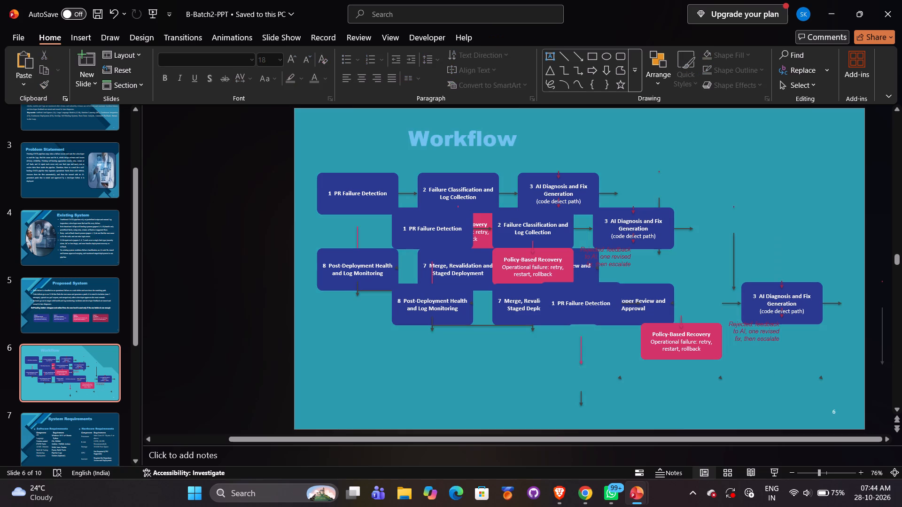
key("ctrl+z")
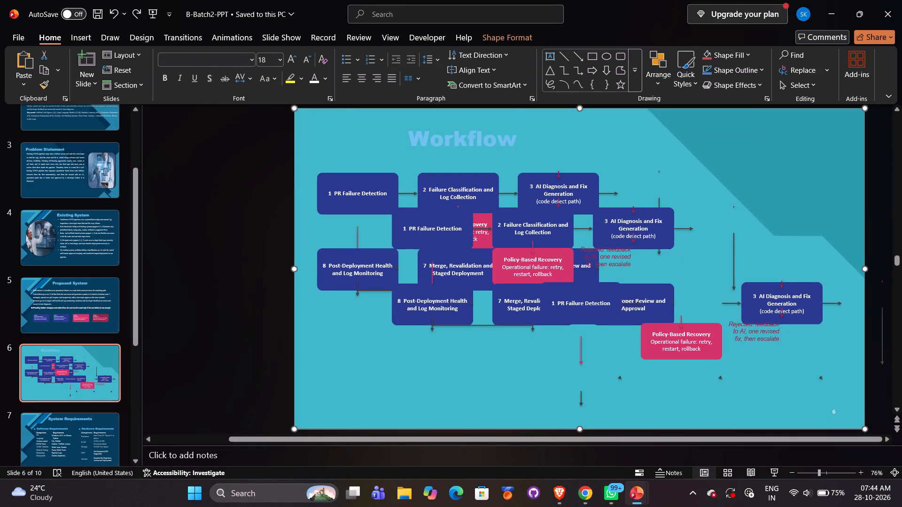
Delete the lowest duplicate's AI Diagnosis and Fix Generation box and its red rejected-feedback label.
left_click(753, 308)
key("Delete")
left_click(749, 326)
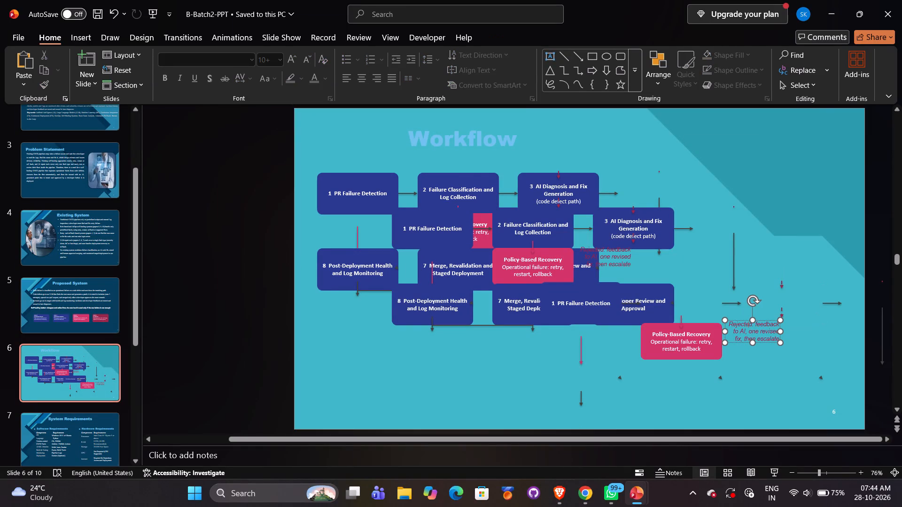
left_click_drag(739, 319, 745, 320)
key("Delete")
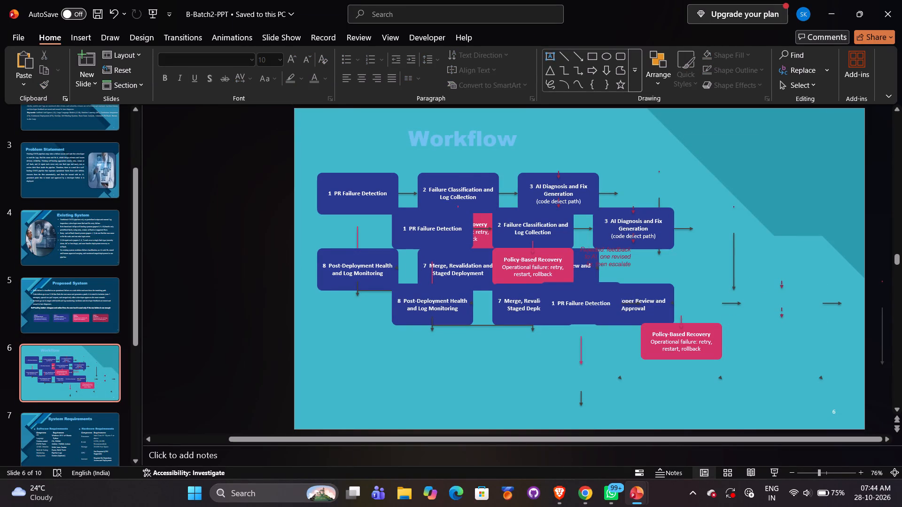
Pull out and delete the middle duplicate's PR Failure Detection, Post-Deployment Health and Log Monitoring, and Merge, Revalidation and Staged Deployment boxes.
left_click(422, 235)
left_click_drag(422, 235, 444, 378)
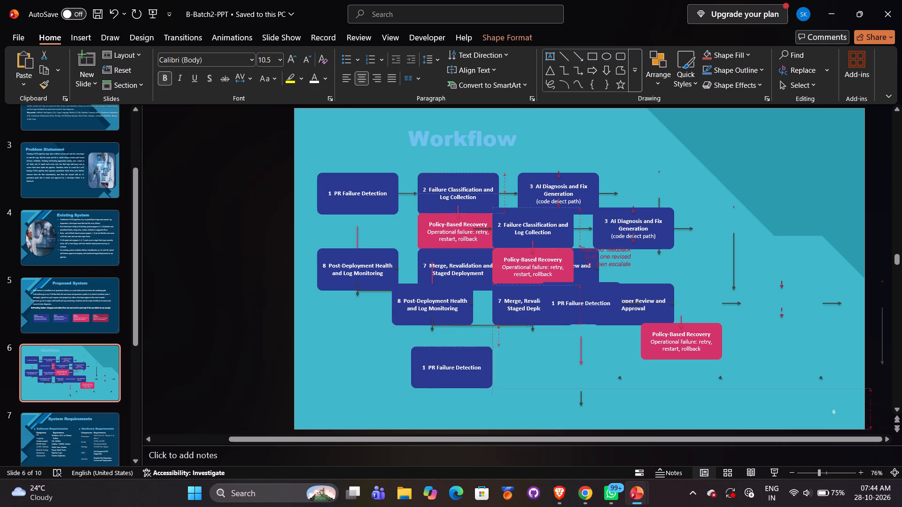
left_click_drag(444, 378, 522, 407)
key("Delete")
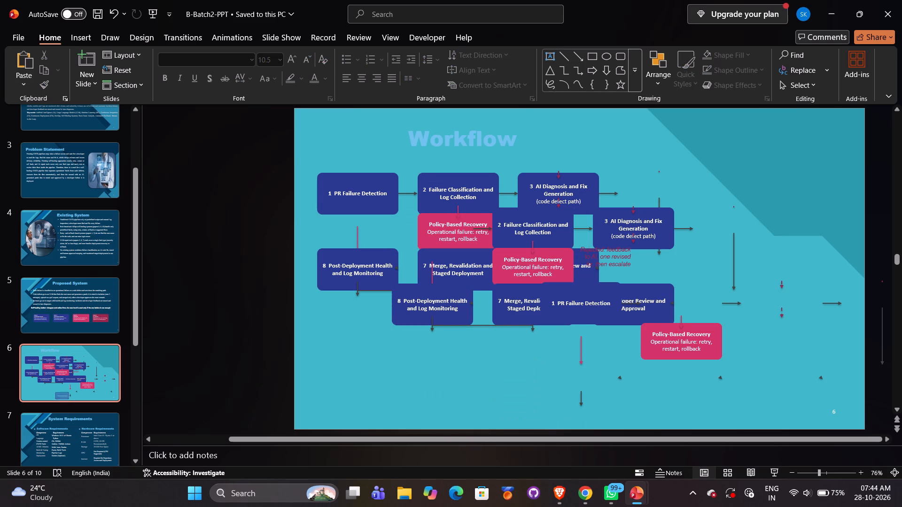
left_click(412, 317)
left_click_drag(412, 317, 548, 423)
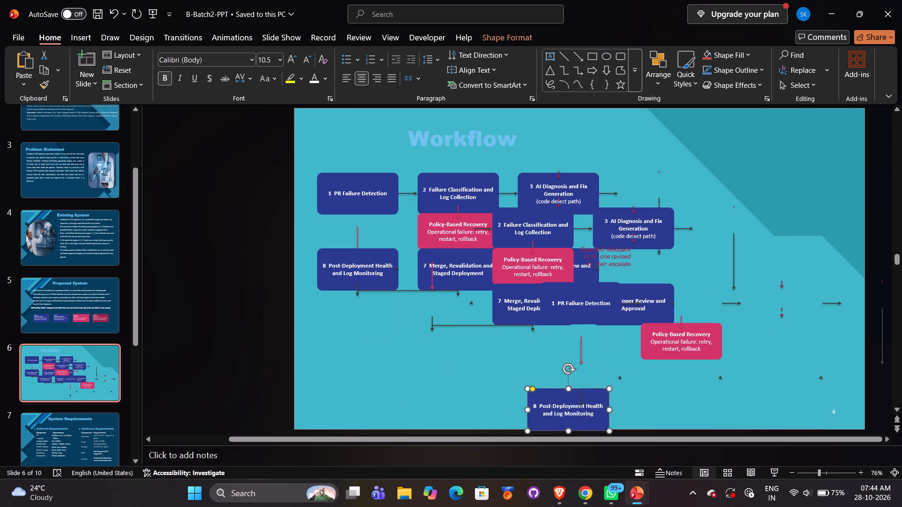
key("Delete")
left_click(511, 307)
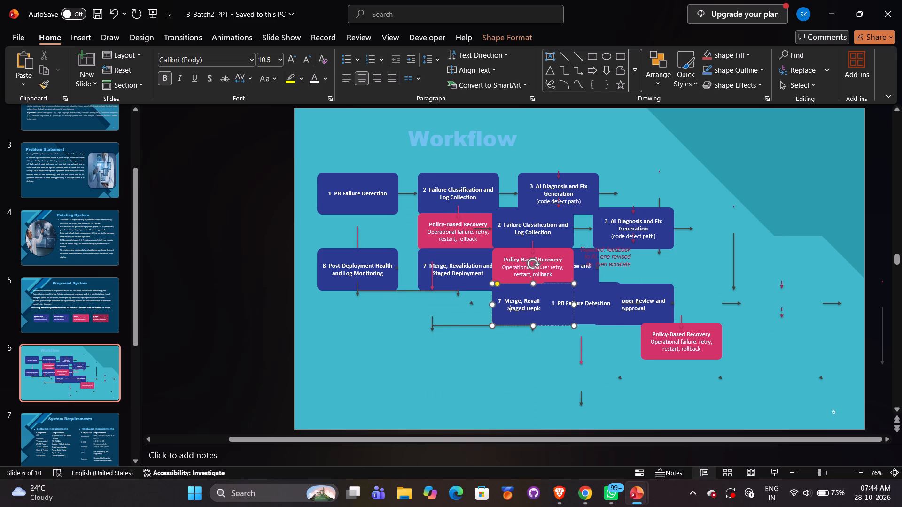
left_click_drag(505, 323, 589, 409)
key("Delete")
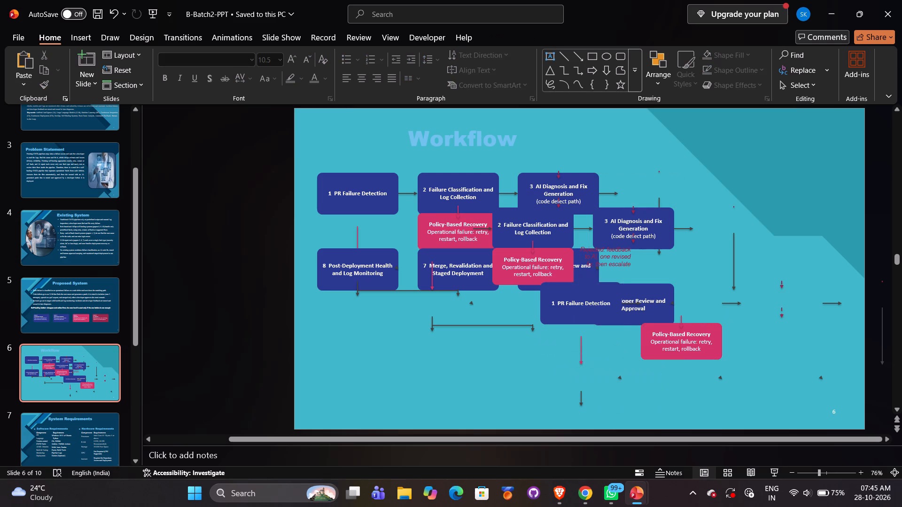
Delete the lowest duplicate's remaining PR Failure Detection and Policy-Based Recovery boxes.
left_click(564, 315)
left_click_drag(564, 315, 592, 367)
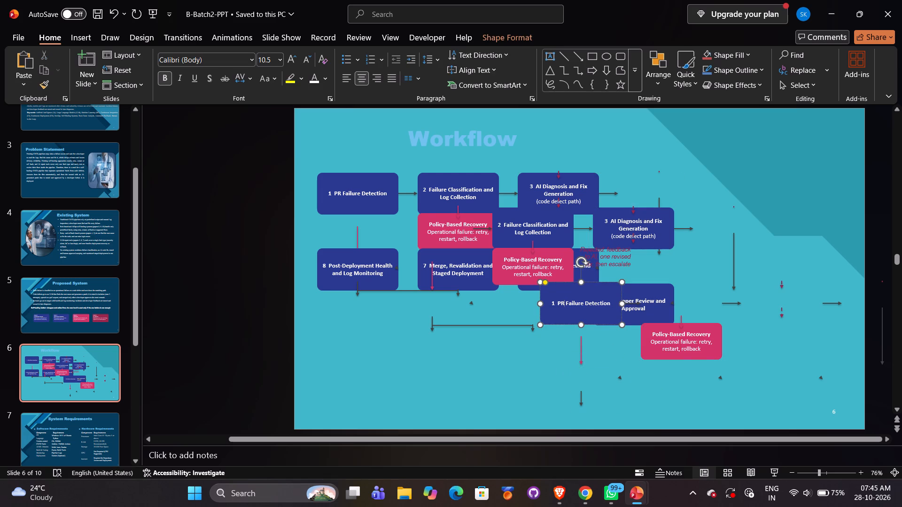
left_click_drag(561, 321, 591, 361)
key("Delete")
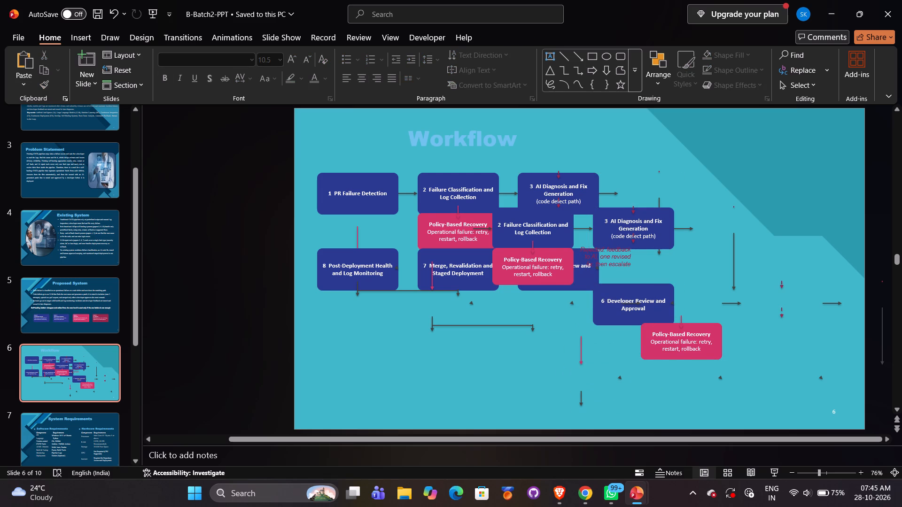
left_click(663, 357)
left_click_drag(663, 357, 716, 400)
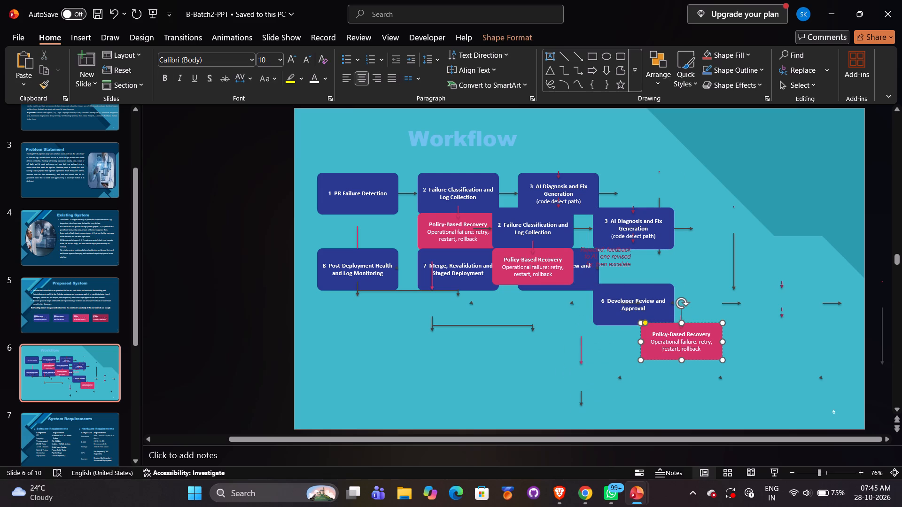
left_click_drag(651, 352, 700, 399)
key("Delete")
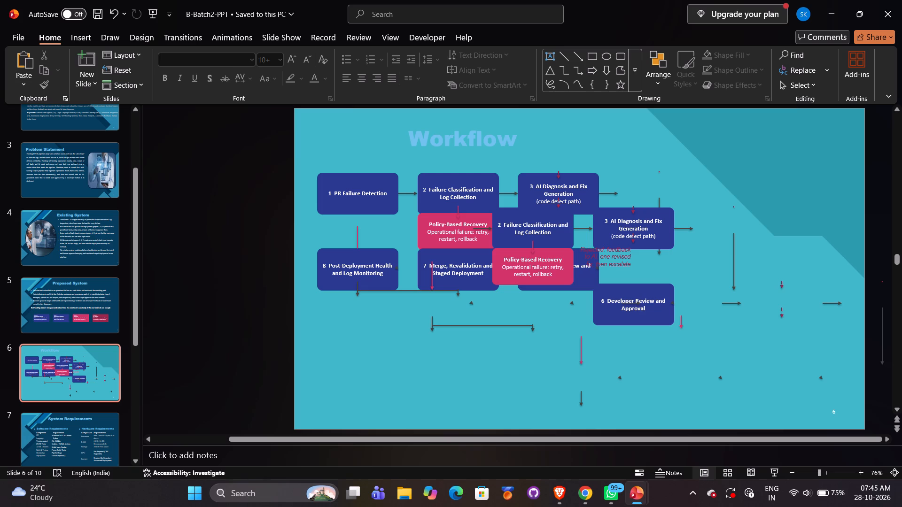
Pull out and delete the middle duplicate's Policy-Based Recovery, Failure Classification and Log Collection, and AI Diagnosis and Fix Generation boxes.
left_click(504, 256)
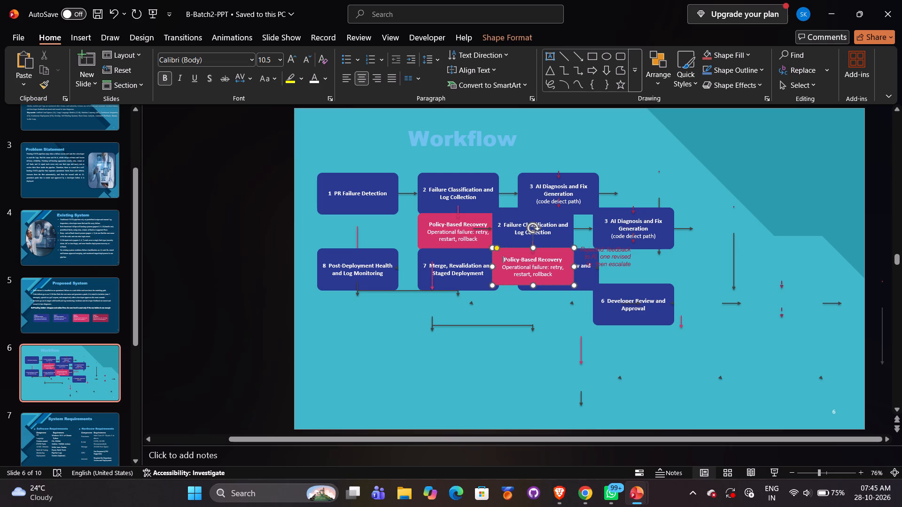
left_click_drag(506, 249, 590, 377)
key("Delete")
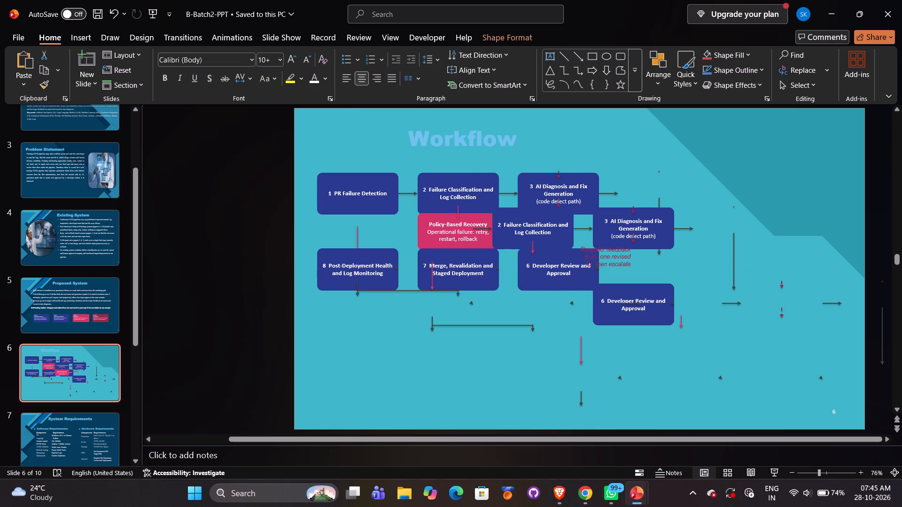
left_click(509, 219)
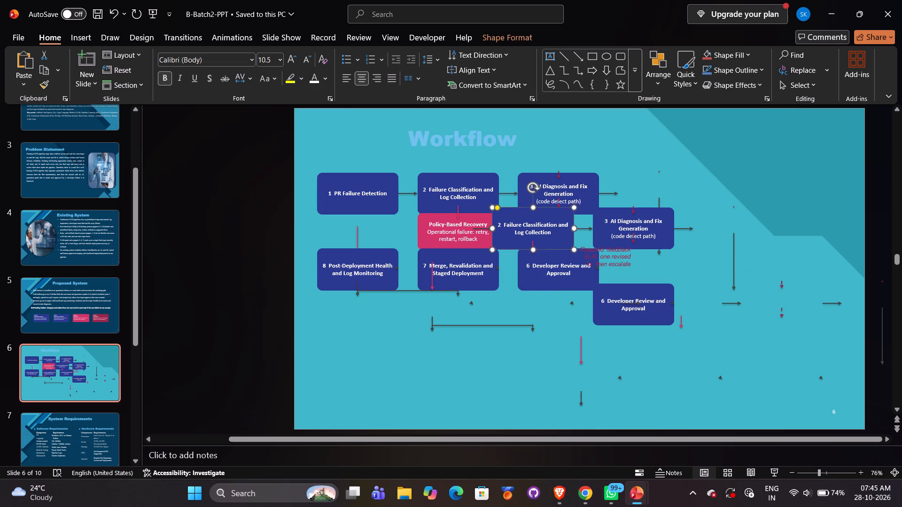
left_click_drag(507, 214, 604, 333)
key("Delete")
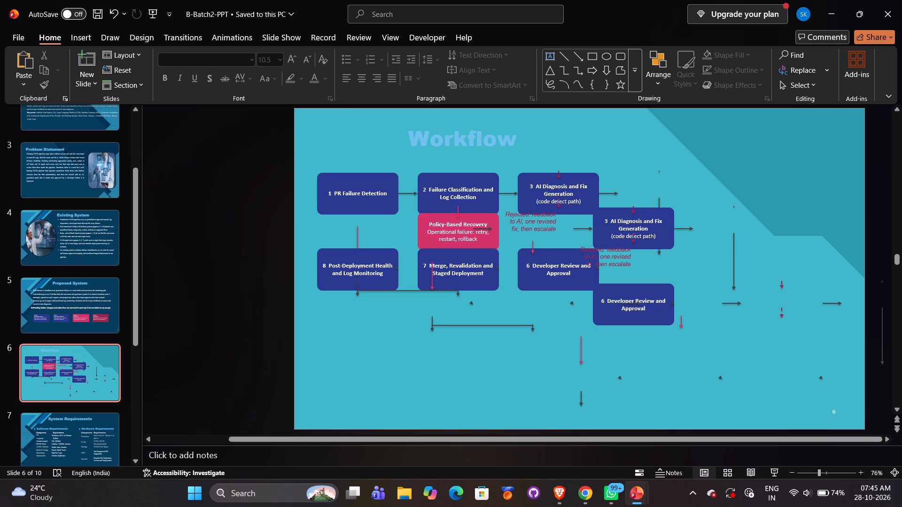
left_click(614, 212)
left_click_drag(614, 212, 700, 238)
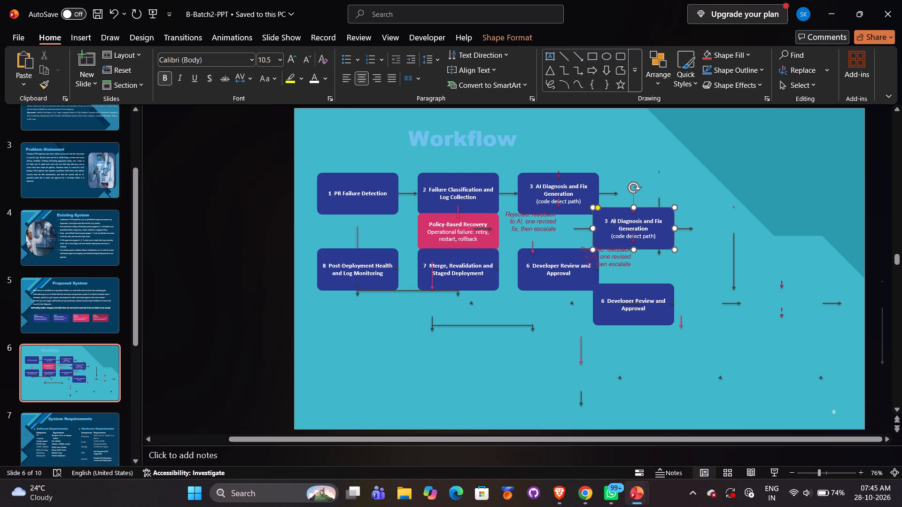
left_click_drag(700, 238, 624, 213)
left_click_drag(624, 213, 782, 281)
key("Delete")
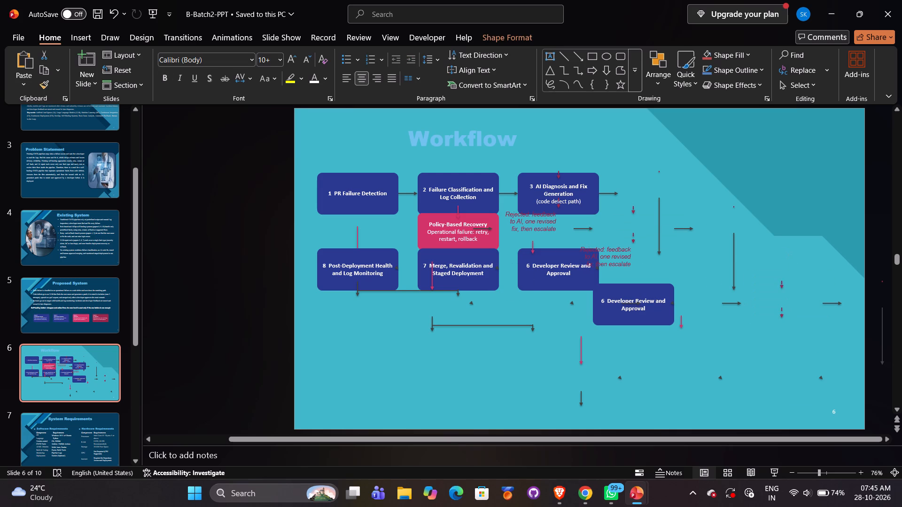
Move the off-slide dark blue background picture onto the Workflow slide behind the diagram, aligned with the slide's top and side edges.
scroll(678, 328, "down", 5, "ctrl")
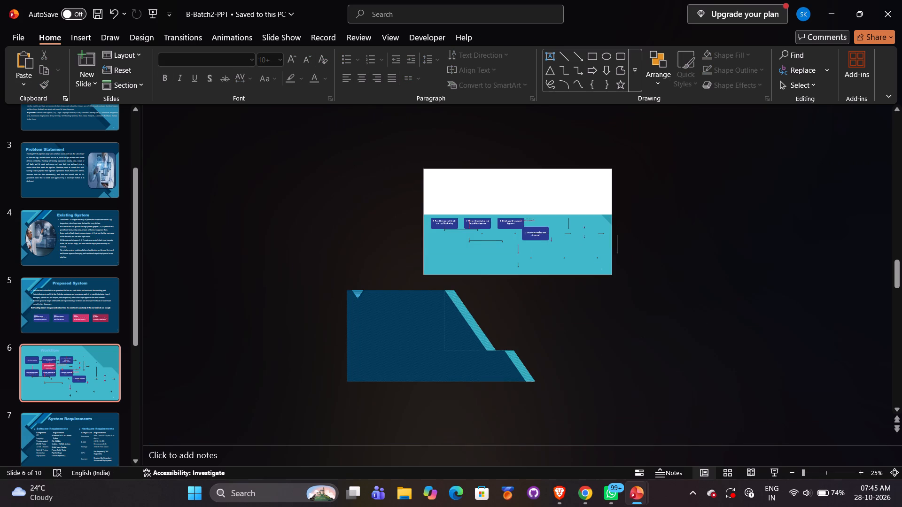
left_click(436, 362)
left_click_drag(436, 362, 497, 274)
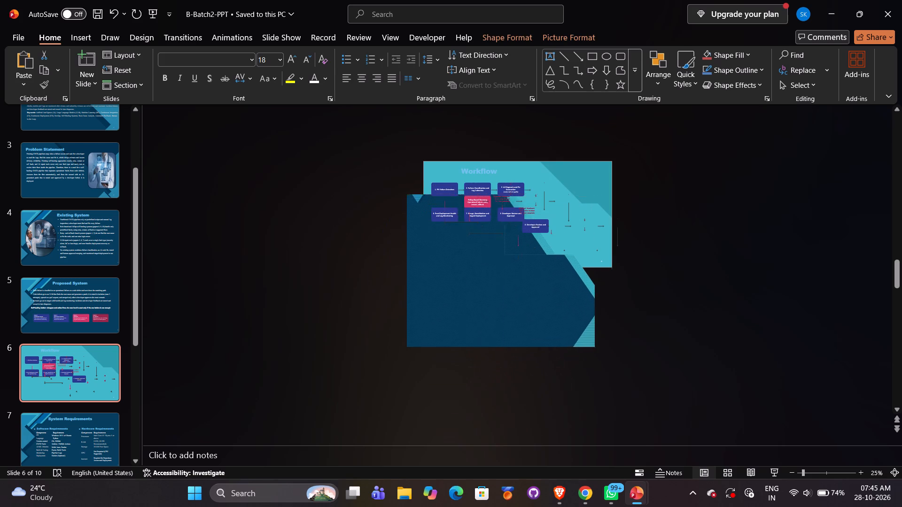
left_click_drag(497, 274, 515, 241)
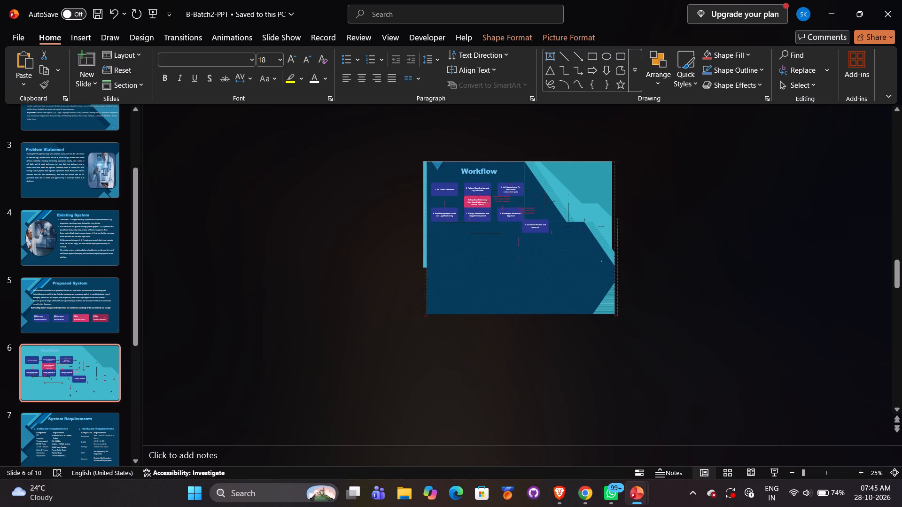
left_click_drag(515, 241, 513, 241)
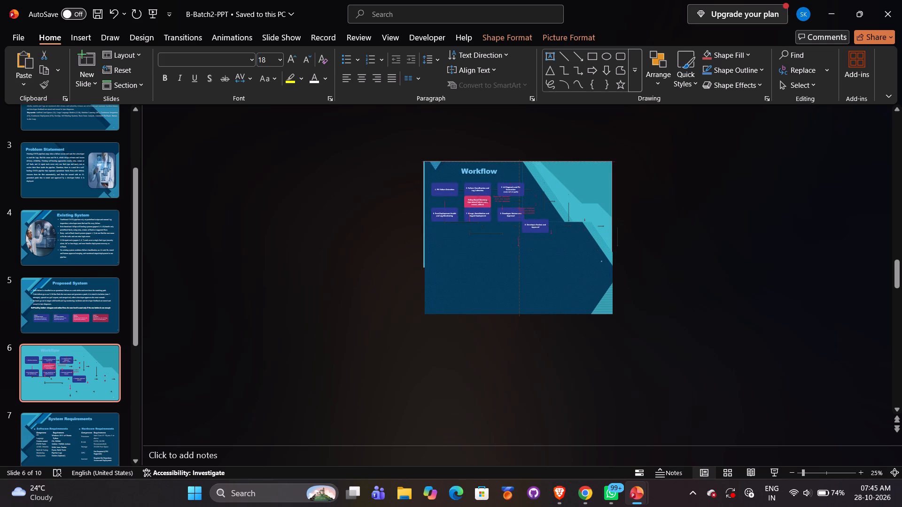
left_click_drag(513, 241, 513, 241)
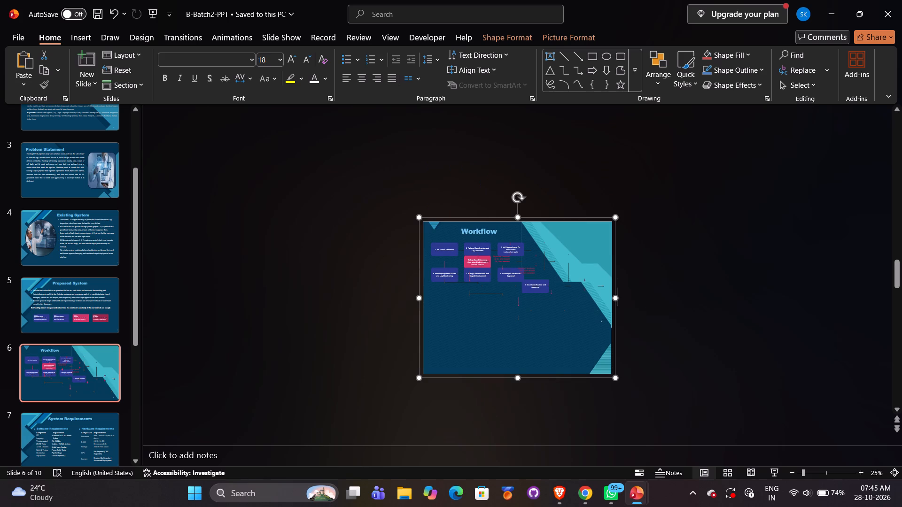
Shorten the dark blue background picture so its lower edge lines up with the bottom of the Workflow slide.
left_click_drag(616, 377, 616, 360)
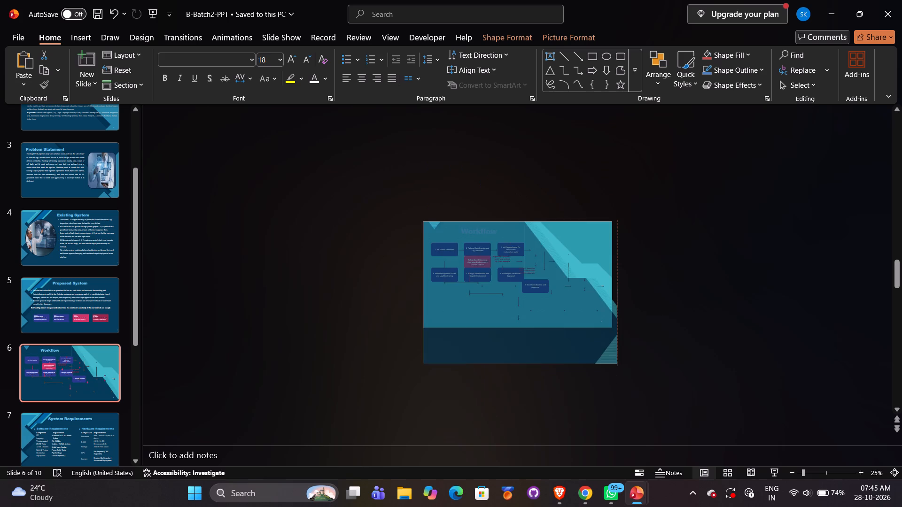
left_click_drag(616, 360, 612, 328)
left_click(657, 317)
Delete the stray pink vertical connector overlapping the Merge, Revalidation and Staged Deployment box.
scroll(657, 317, "up", 3, "ctrl")
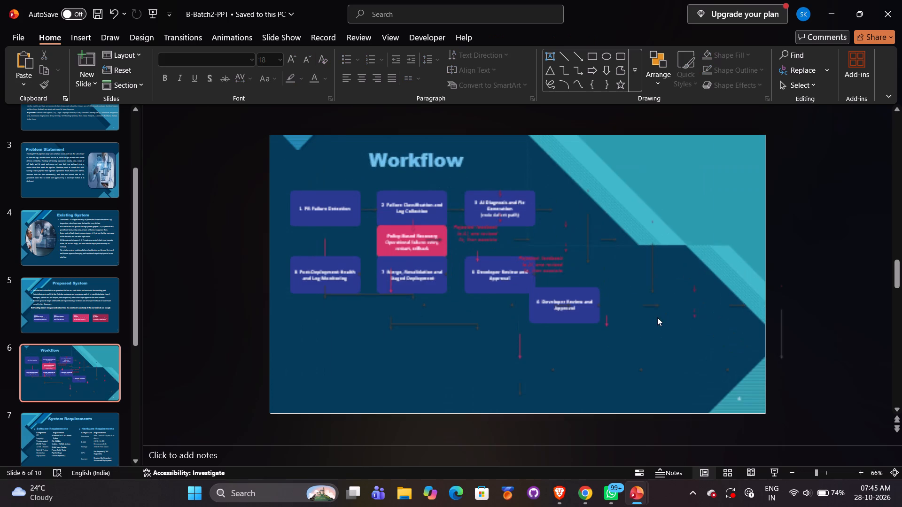
scroll(565, 269, "up", 1, "ctrl")
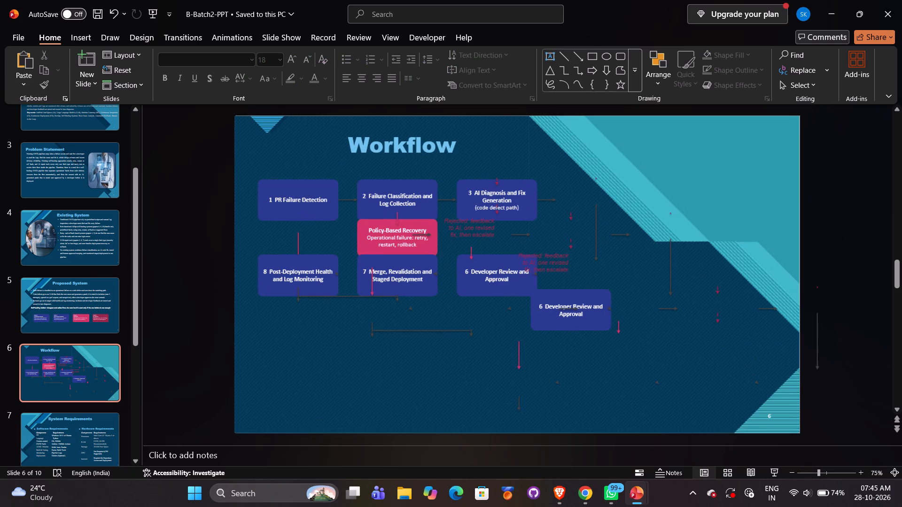
scroll(565, 269, "up", 1, "ctrl")
left_click(366, 291)
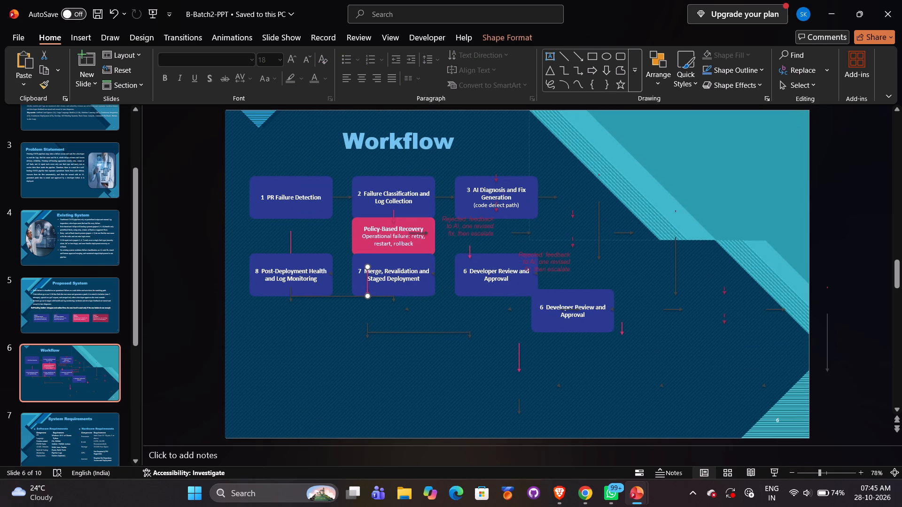
key("Delete")
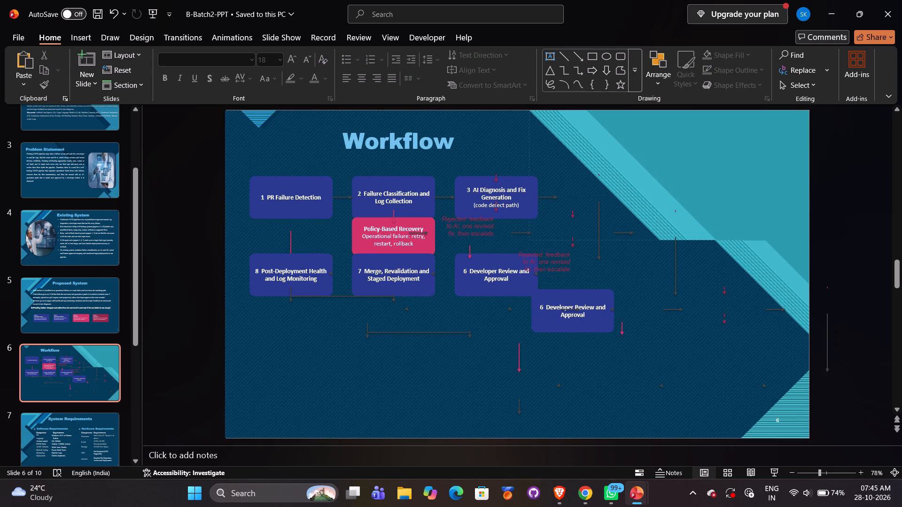
Delete the leftover grey horizontal connector below the box 7 and box 6 row, along with its two short downward arrows.
left_click(408, 310)
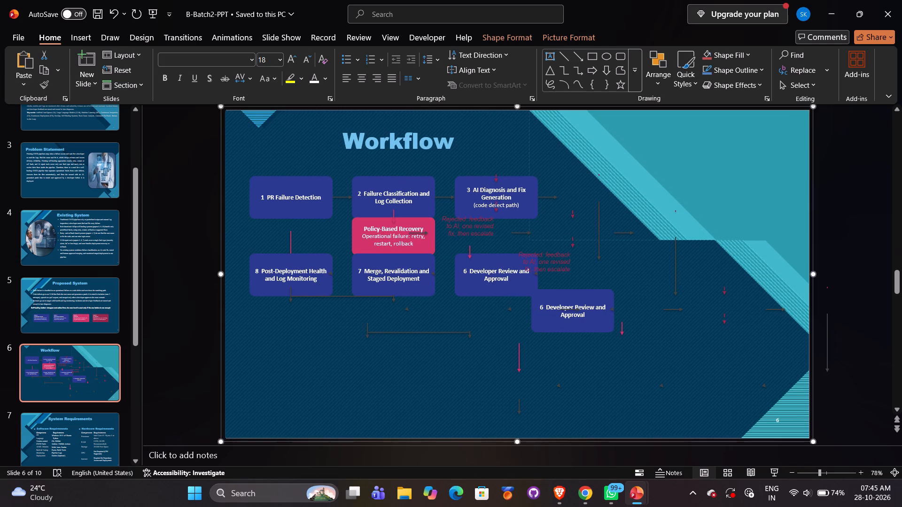
left_click(406, 309)
left_click(417, 332)
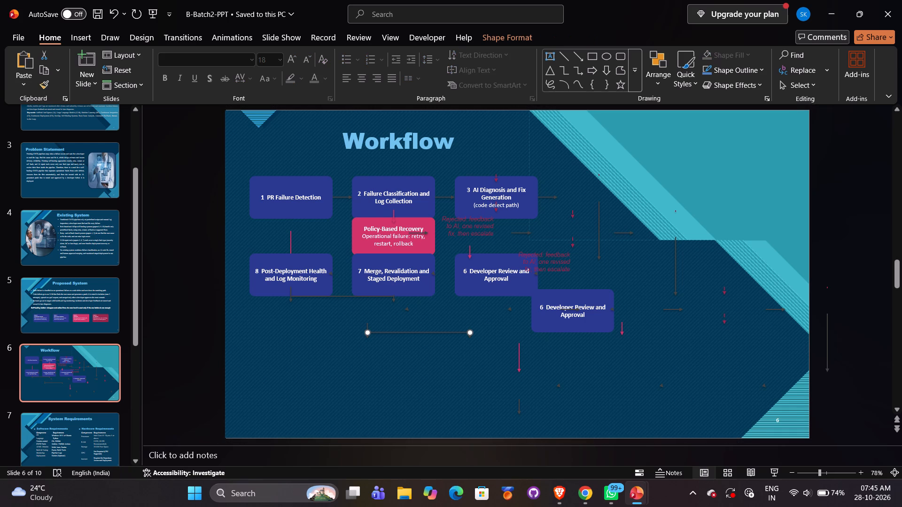
key("Delete")
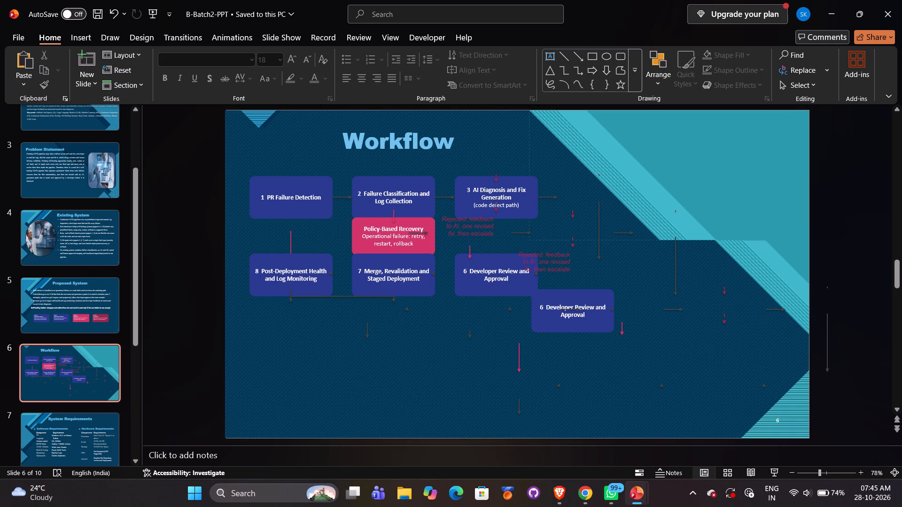
left_click(367, 336)
key("Delete")
left_click(406, 309)
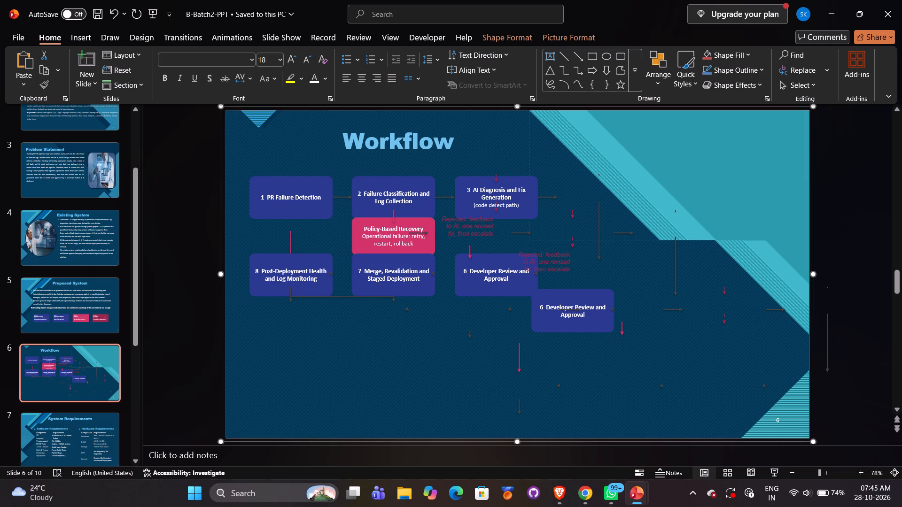
left_click(470, 335)
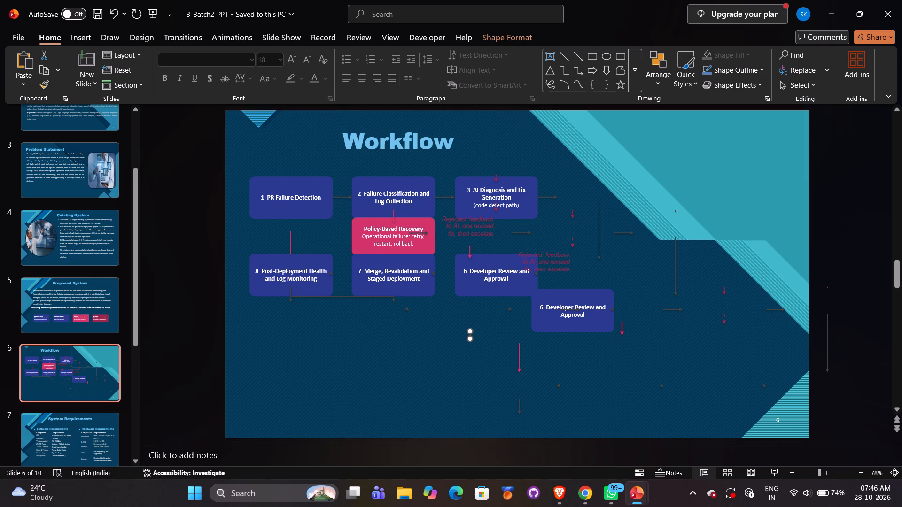
key("Delete")
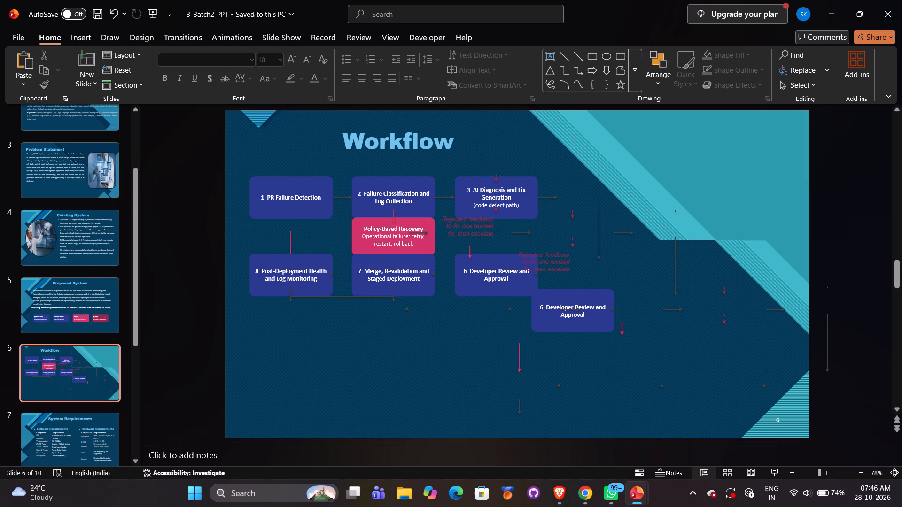
Delete the leftover pink vertical arrow and the short grey arrow beneath it in the empty lower middle of the slide.
left_click(519, 359)
key("Delete")
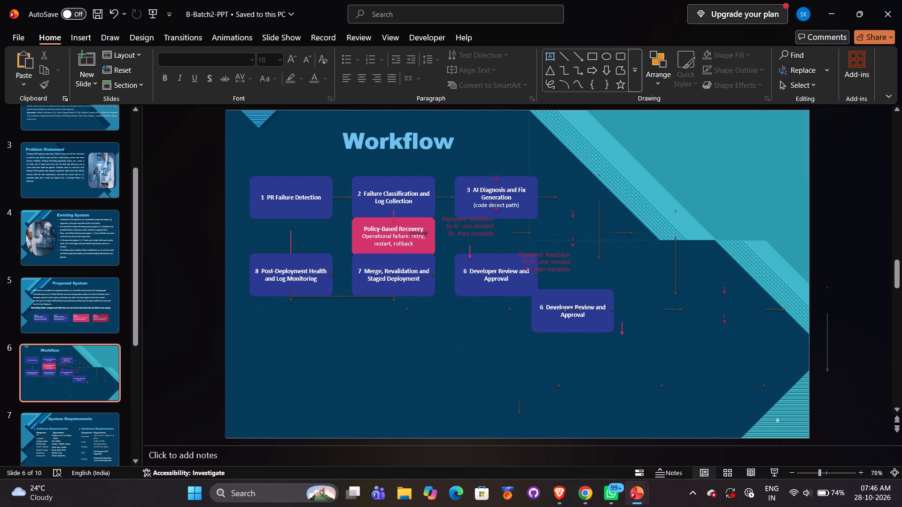
left_click(520, 409)
key("Delete")
Examine the leftover arrowheads and rejected-feedback label around the Developer Review boxes, comparing them with the Workflow slide in B-Batch22-PPT.
left_click(559, 385)
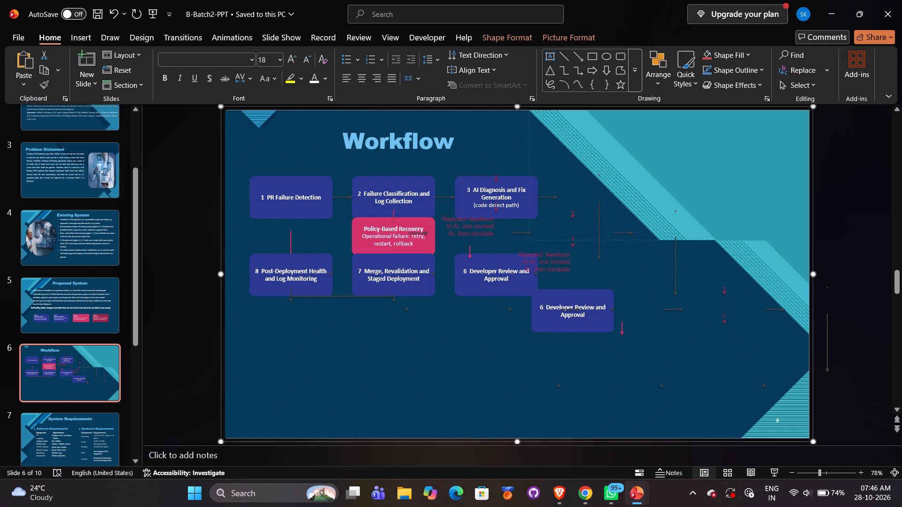
scroll(566, 389, "up", 6, "ctrl")
scroll(566, 389, "down", 1, "ctrl")
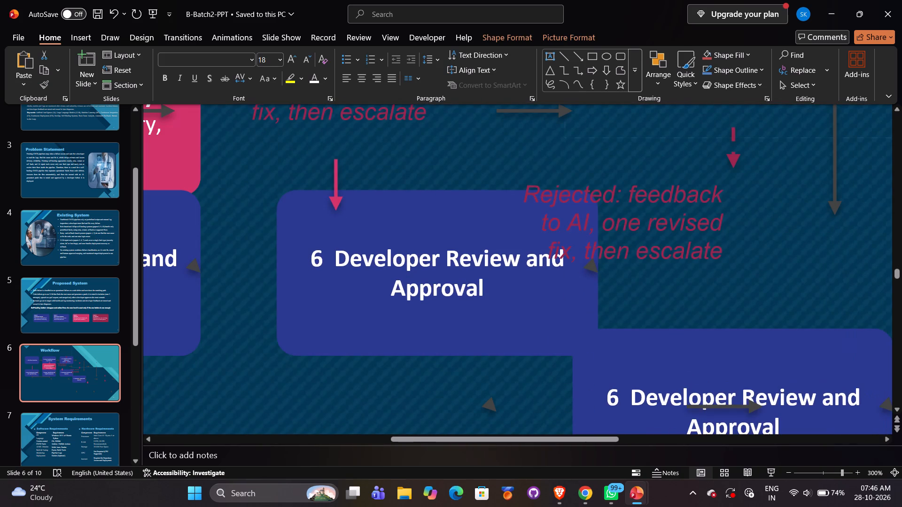
left_click(592, 270)
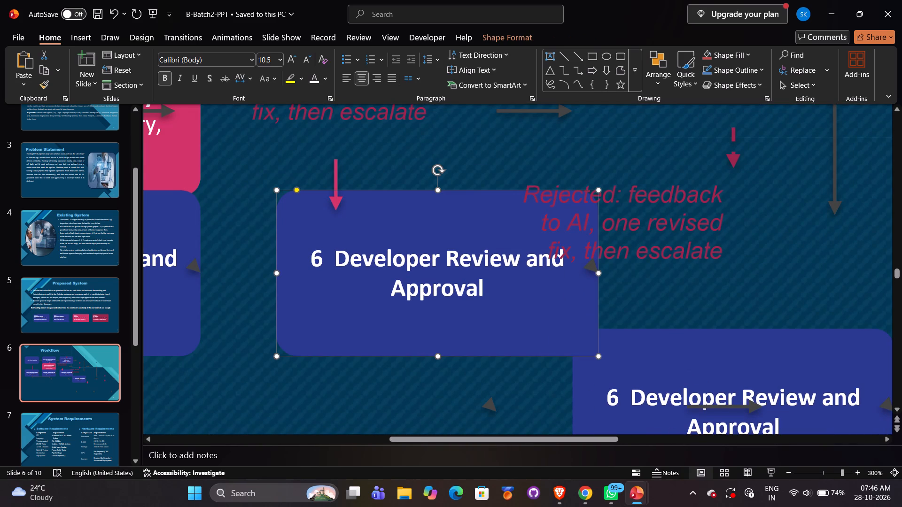
left_click(613, 257)
key("alt+Tab")
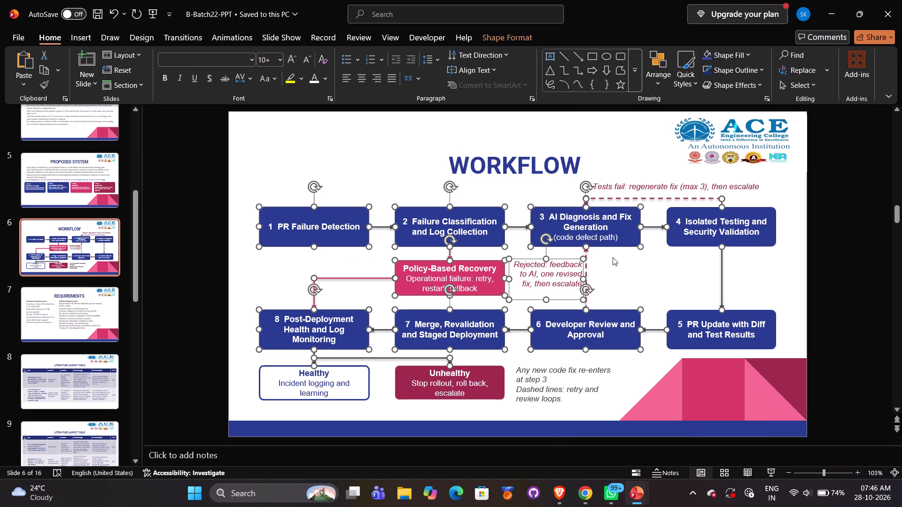
key("alt+Tab")
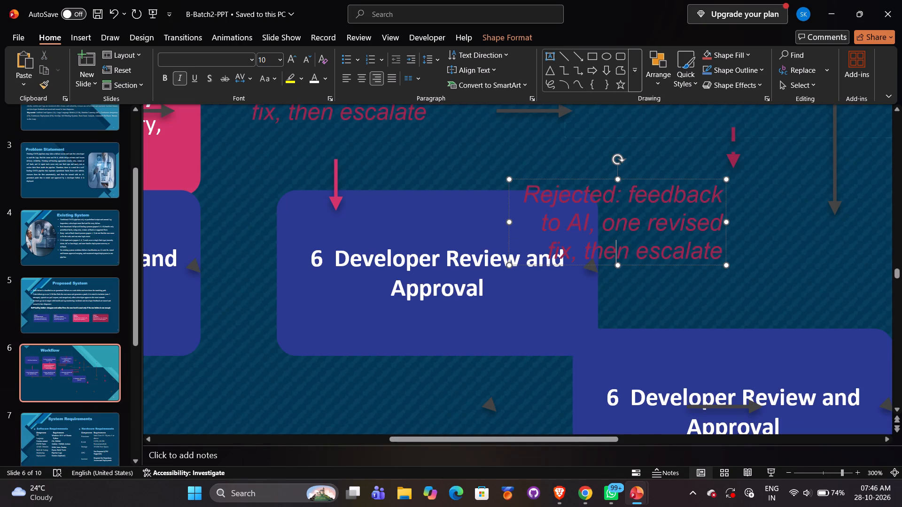
scroll(499, 194, "down", 4, "ctrl")
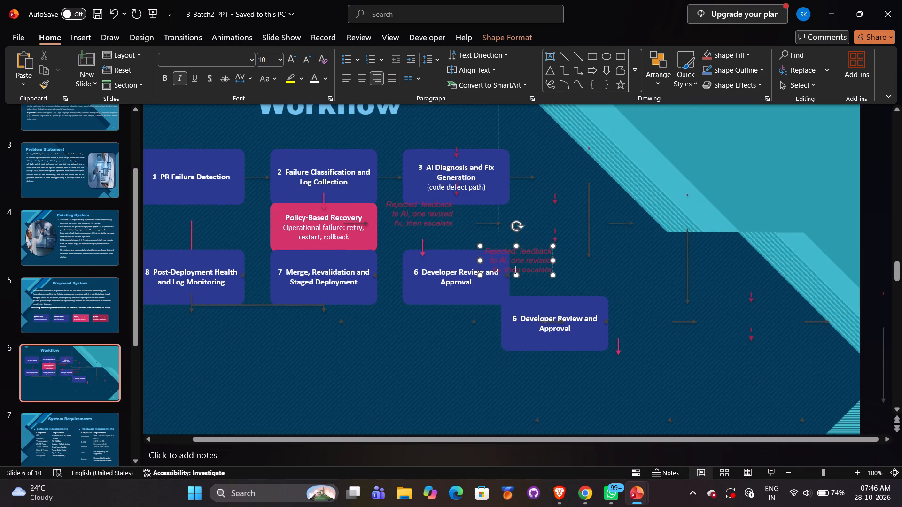
scroll(499, 194, "down", 1, "ctrl")
double_click(361, 269)
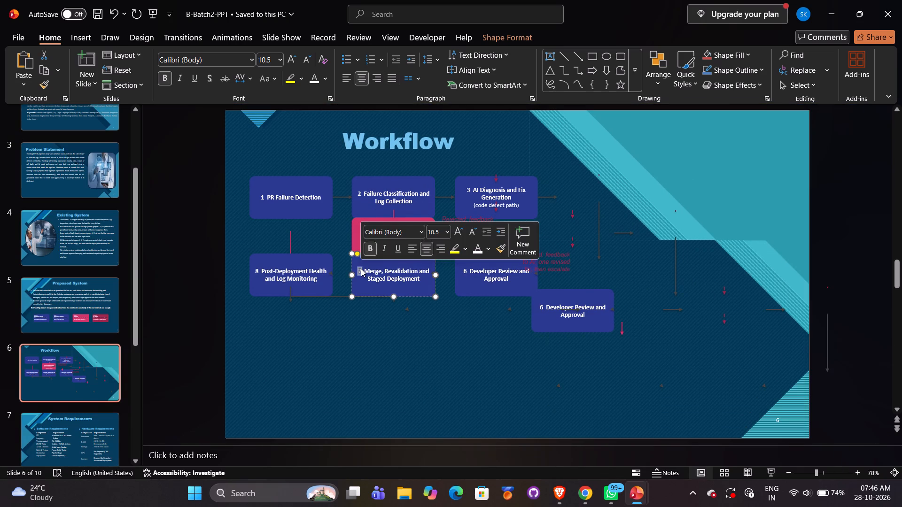
left_click(440, 335)
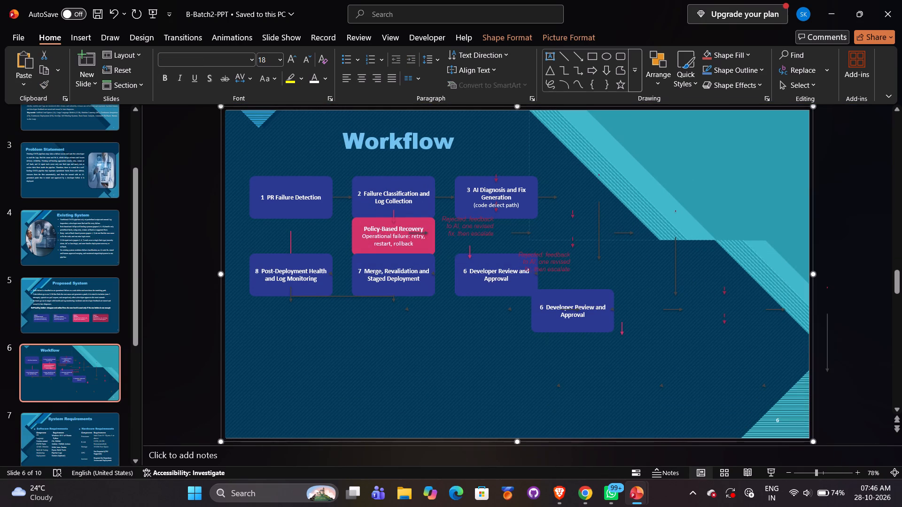
Delete the grey vertical arrow, two short pink dashed arrows and two short grey horizontal arrows right of the lower Developer Review and Approval box.
left_click(676, 273)
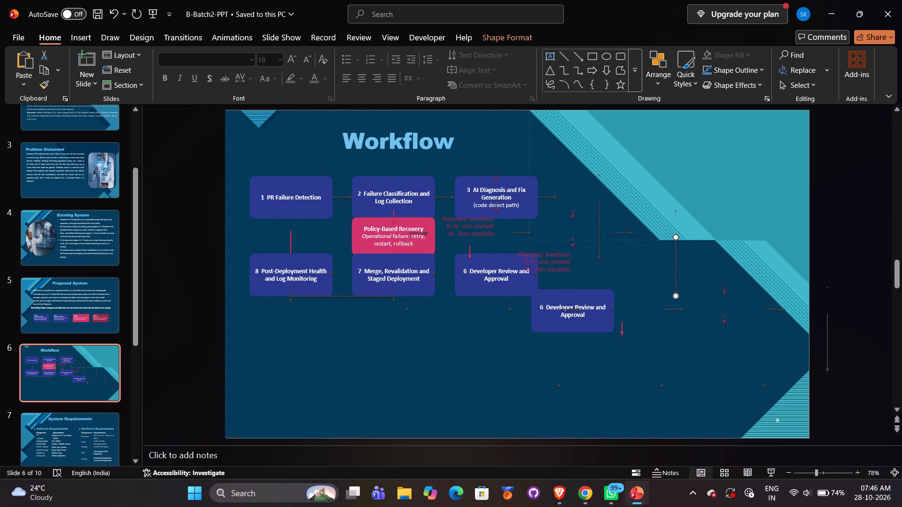
key("Delete")
left_click(723, 289)
key("Delete")
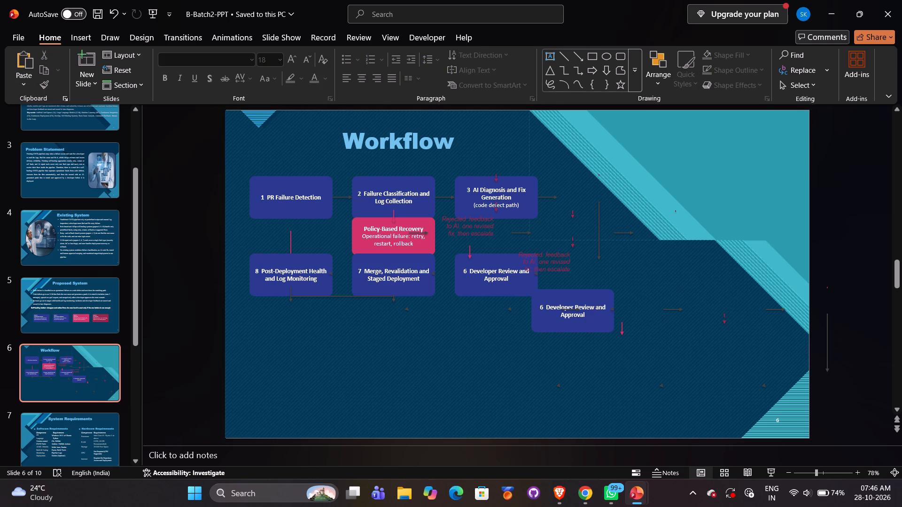
left_click(723, 317)
key("Delete")
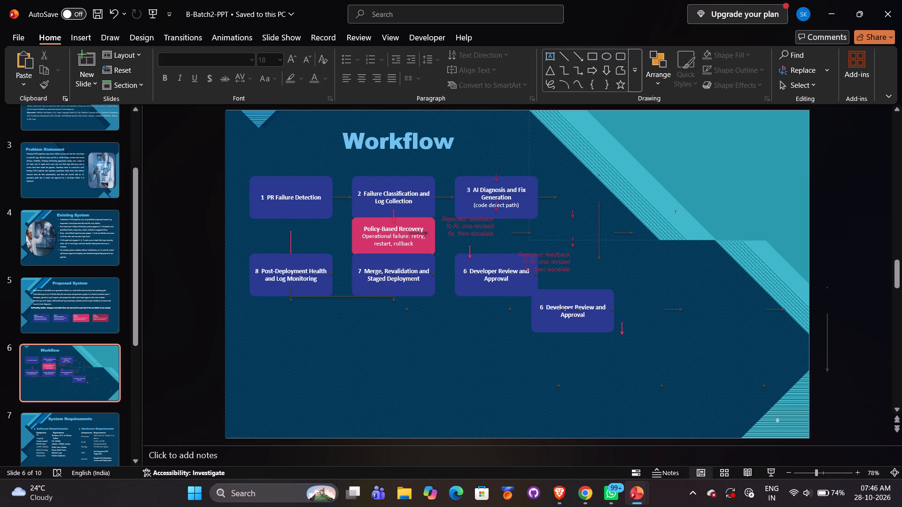
left_click(770, 309)
key("Delete")
left_click(676, 309)
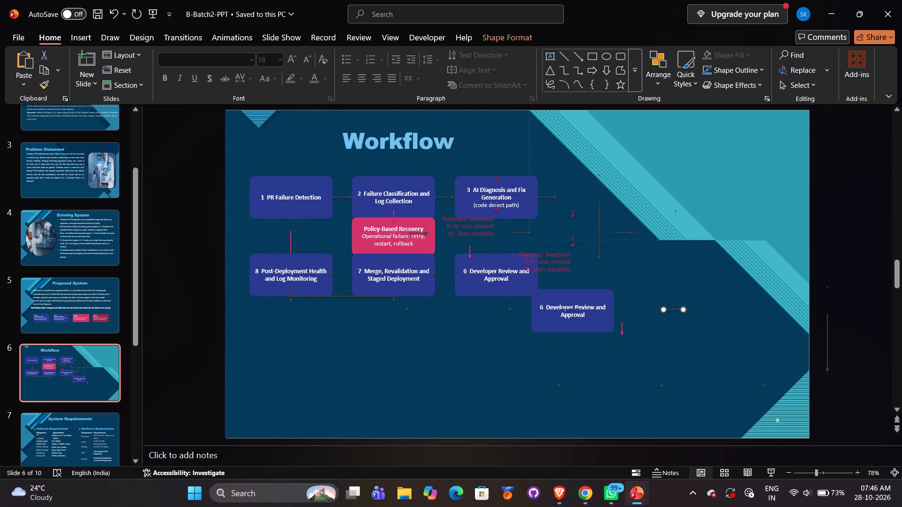
key("Delete")
Delete the long grey vertical arrow lying just off the slide's right edge.
left_click(763, 384)
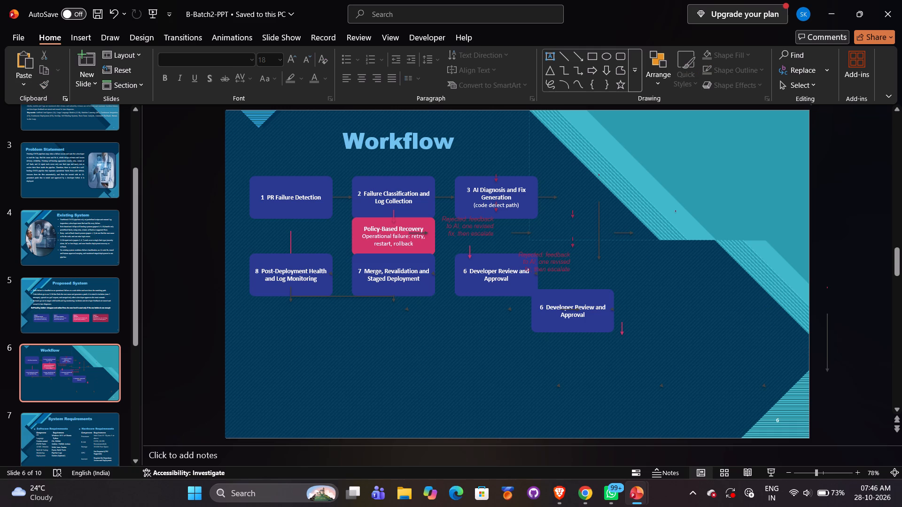
double_click(765, 391)
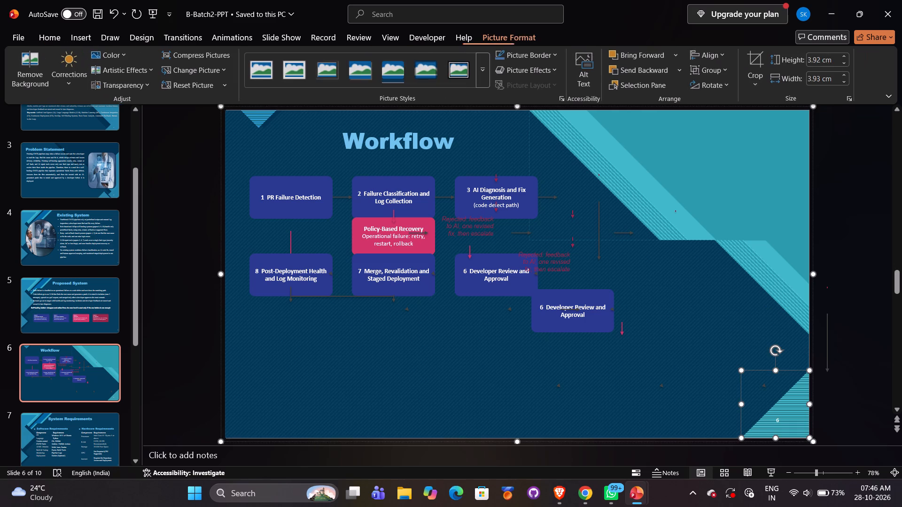
left_click(765, 391)
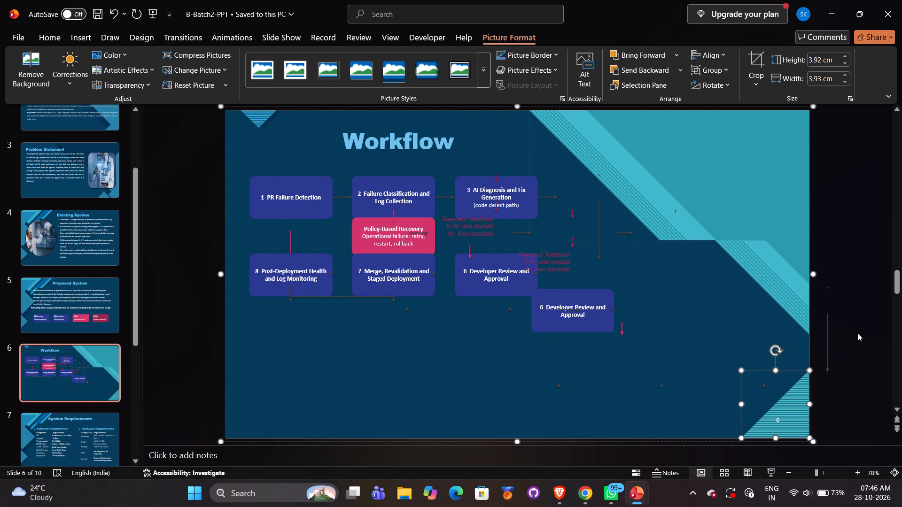
left_click(824, 337)
key("Delete")
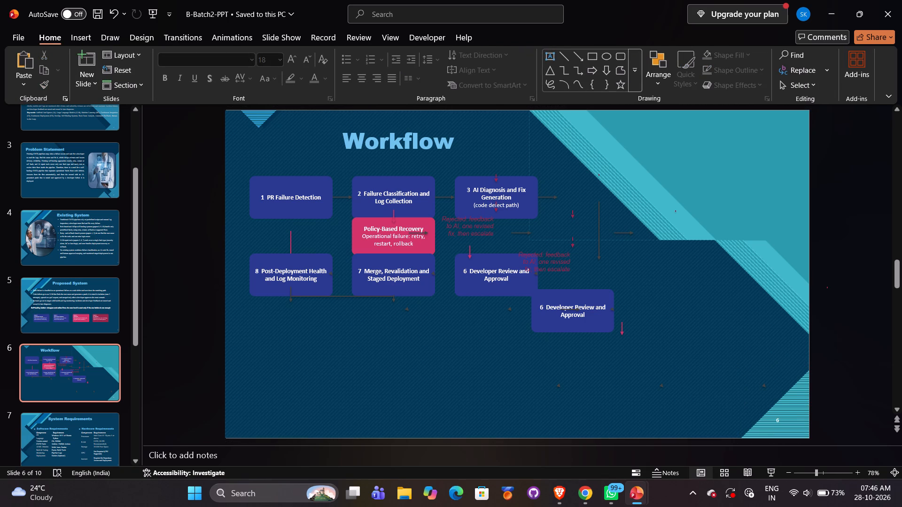
Delete the grey vertical arrow, two short pink dashed arrows and the short grey horizontal arrow right of the AI Diagnosis and upper Developer Review boxes.
left_click(598, 238)
key("Delete")
left_click(573, 214)
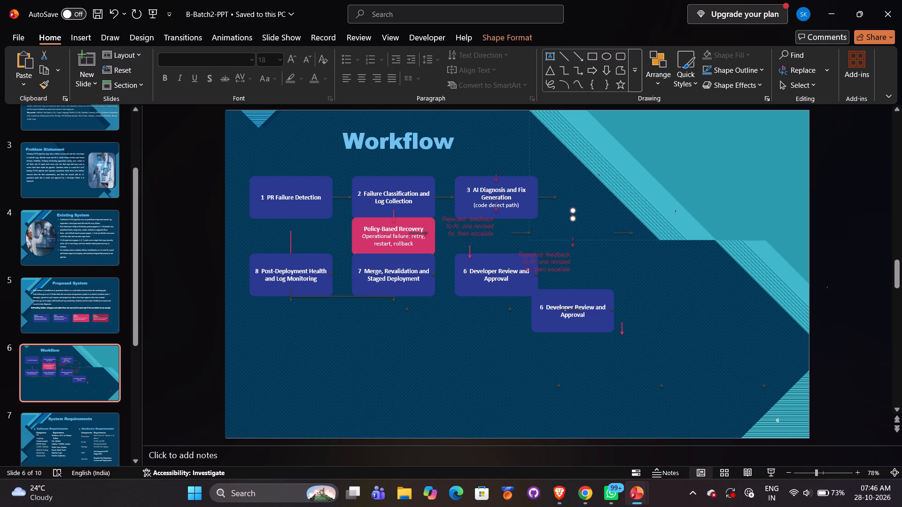
key("Delete")
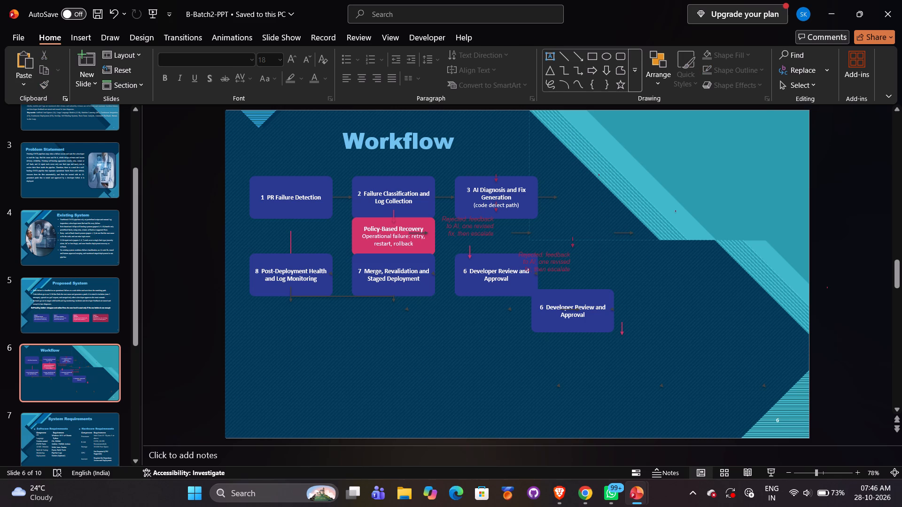
left_click(571, 241)
key("Delete")
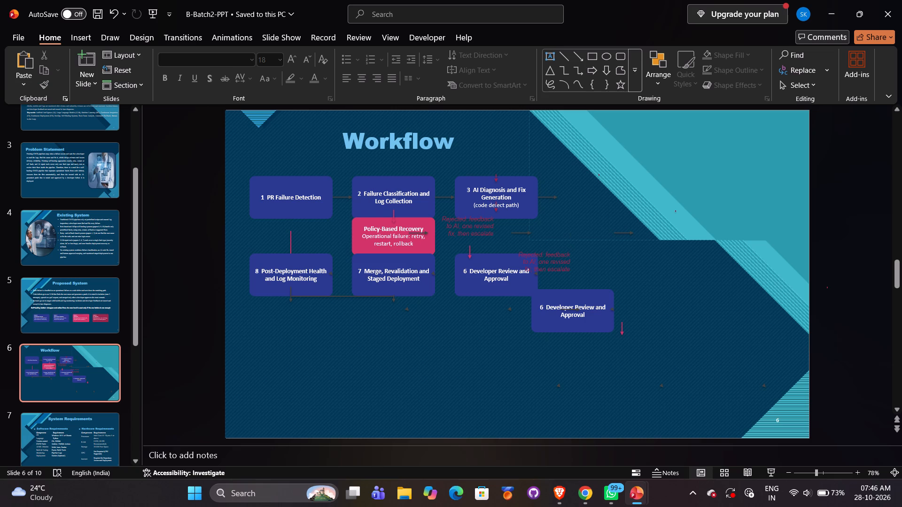
left_click(619, 233)
key("Delete")
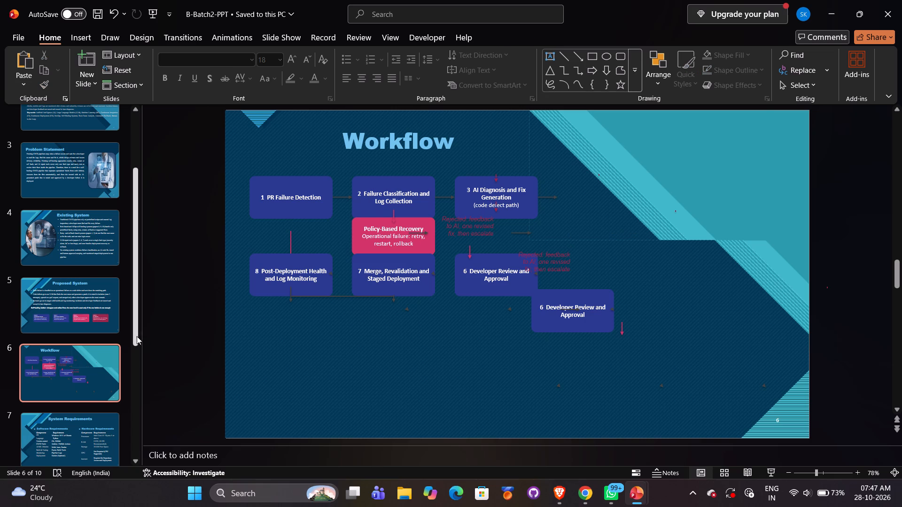
Review the System Requirements slide, switch to B-Batch22-PPT, and examine its Literature Survey Table, Advantages and Gaps & Solutions slides.
left_click_drag(134, 336, 128, 427)
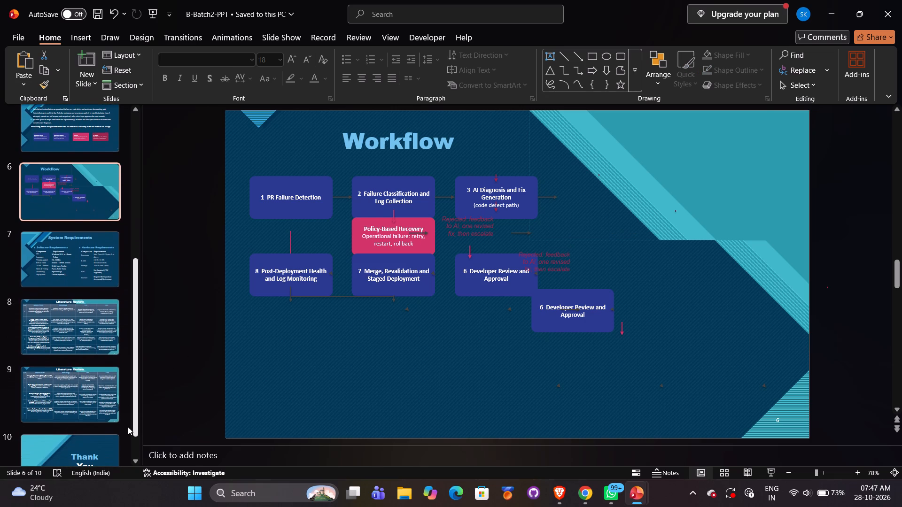
left_click(86, 265)
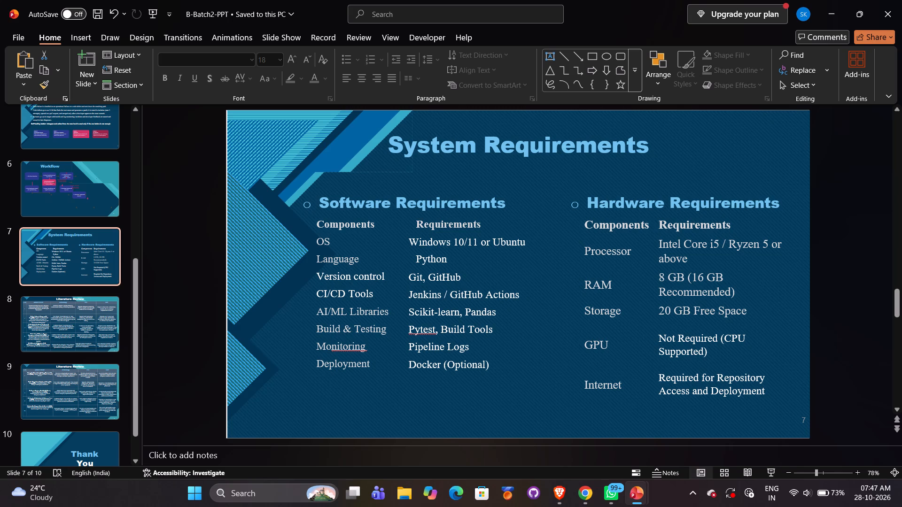
key("alt+Tab")
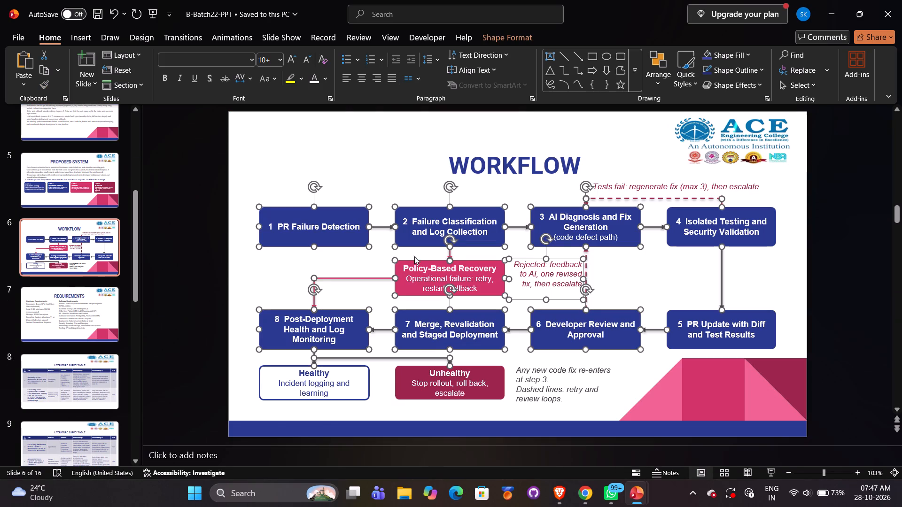
left_click(181, 184)
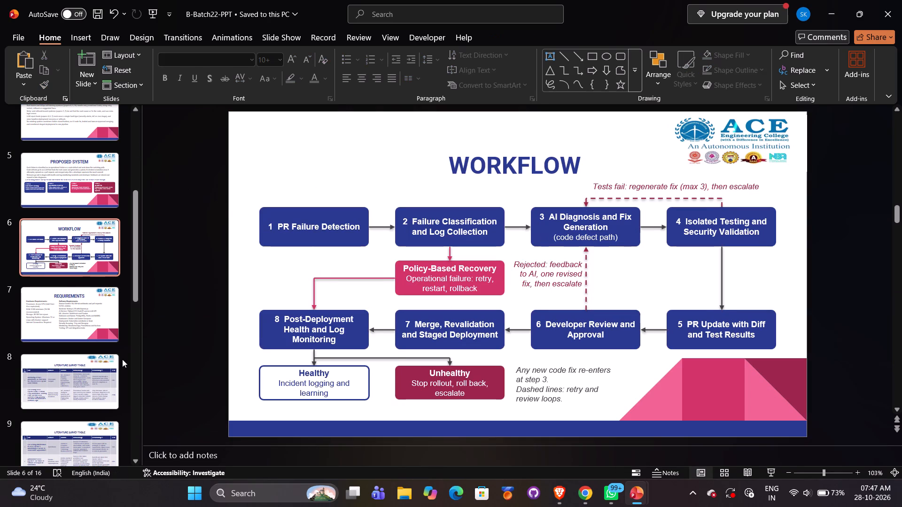
left_click(85, 377)
scroll(85, 377, "down", 1)
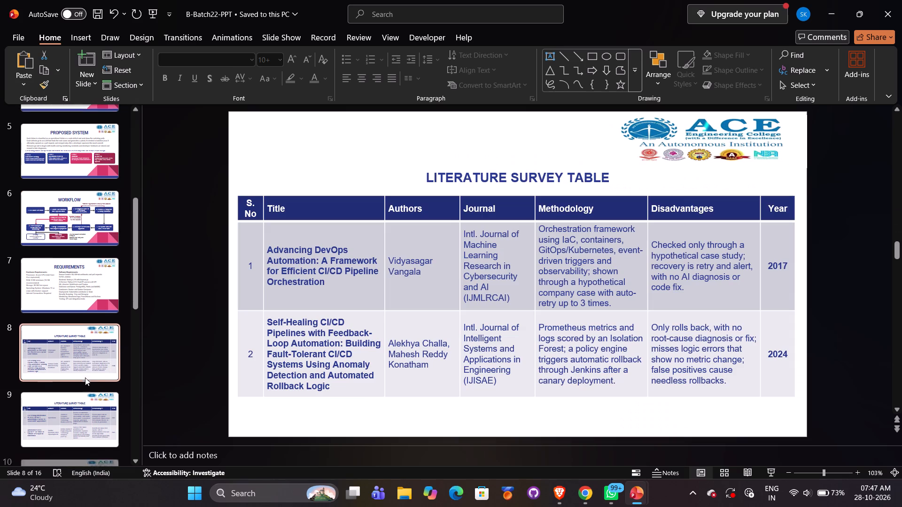
scroll(85, 377, "down", 4)
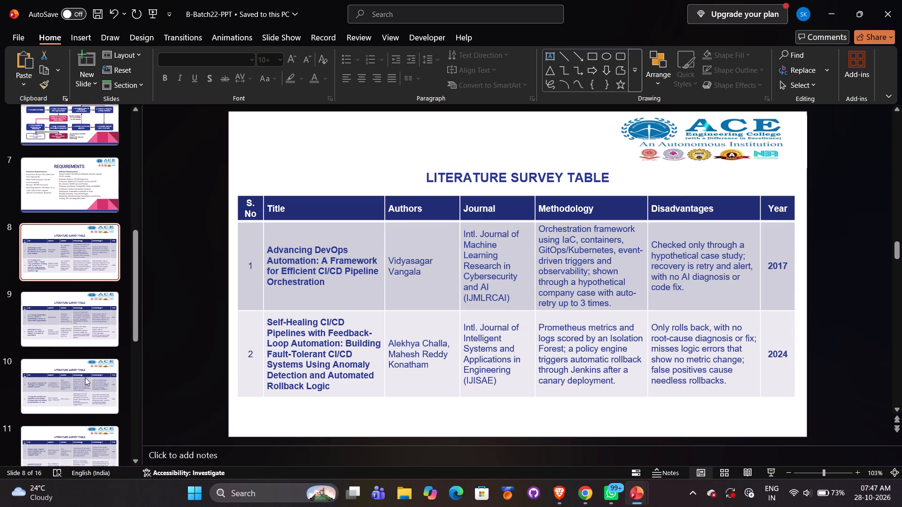
scroll(85, 377, "down", 5)
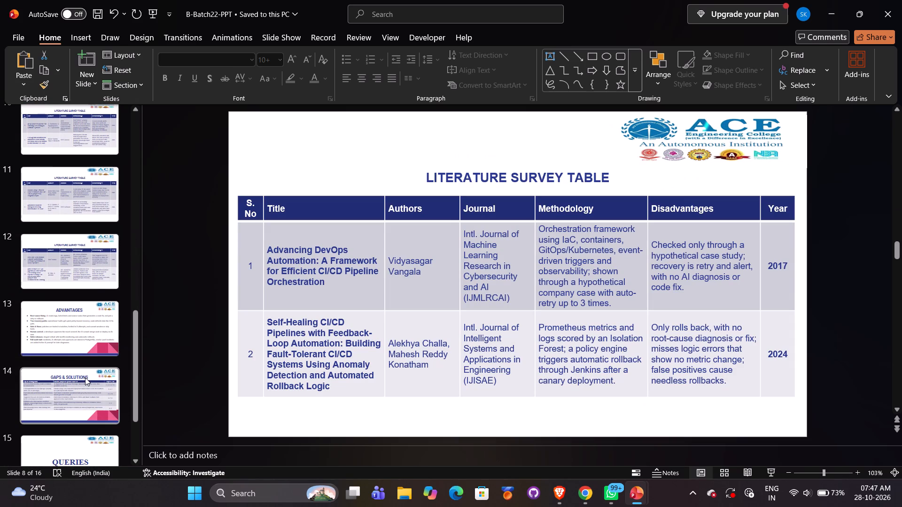
left_click(62, 336)
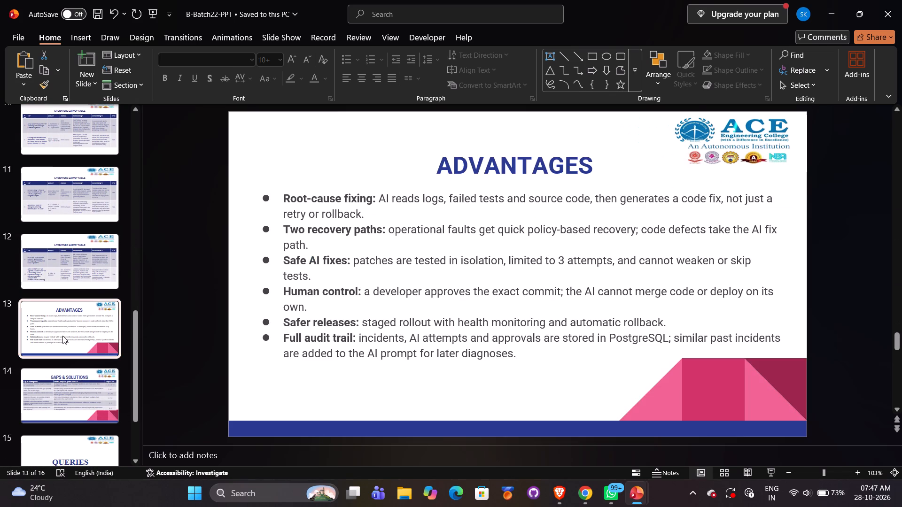
scroll(62, 336, "down", 1)
left_click(62, 336)
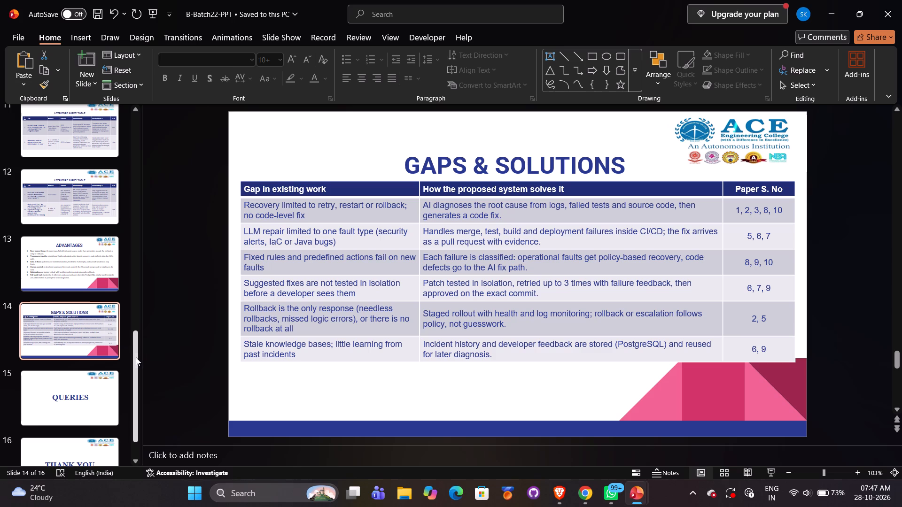
Examine the college heading and project title on B-Batch22-PPT's title slide.
left_click_drag(136, 357, 132, 146)
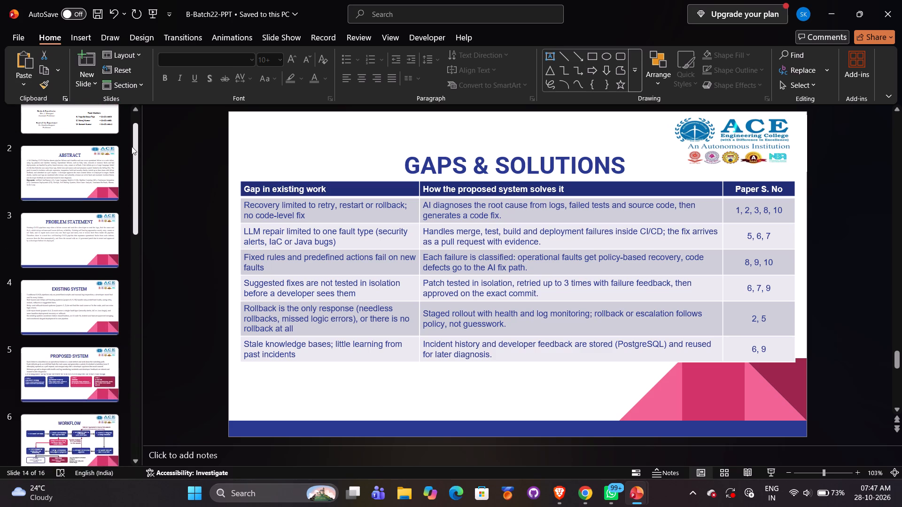
left_click_drag(132, 146, 132, 113)
left_click(74, 138)
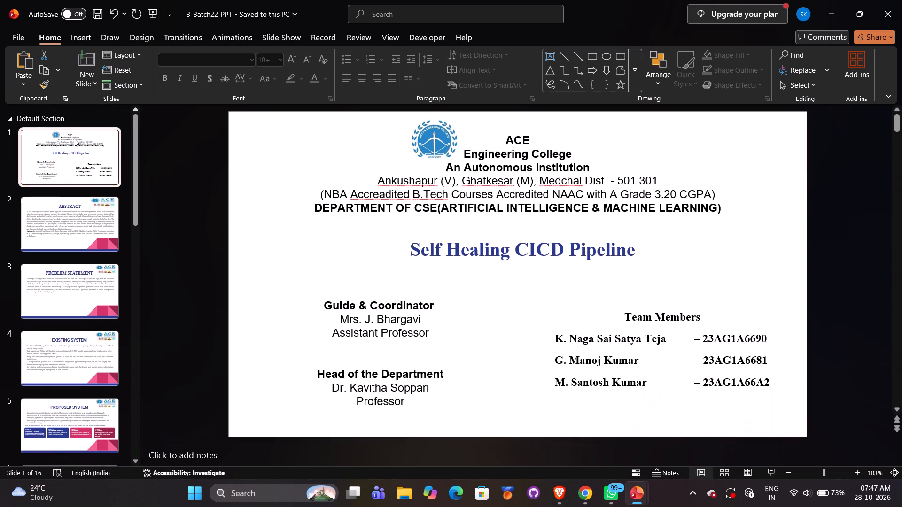
left_click(328, 190)
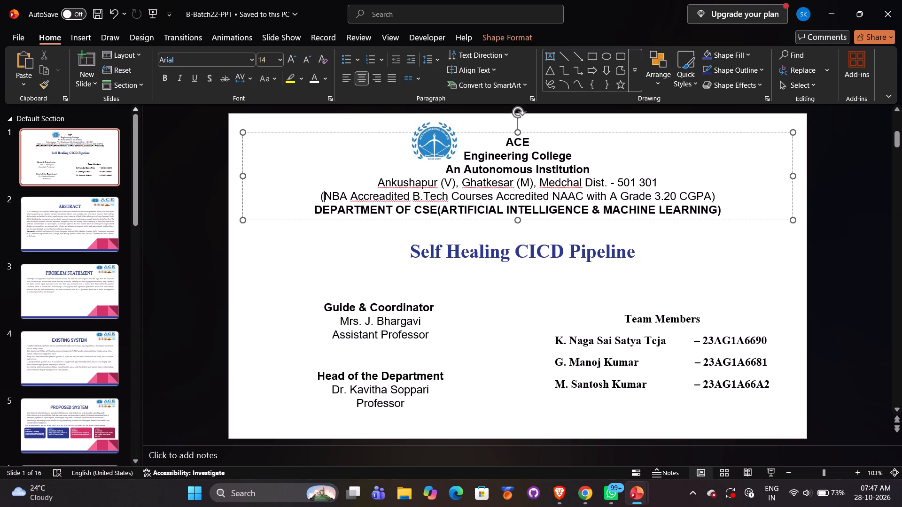
left_click(421, 247)
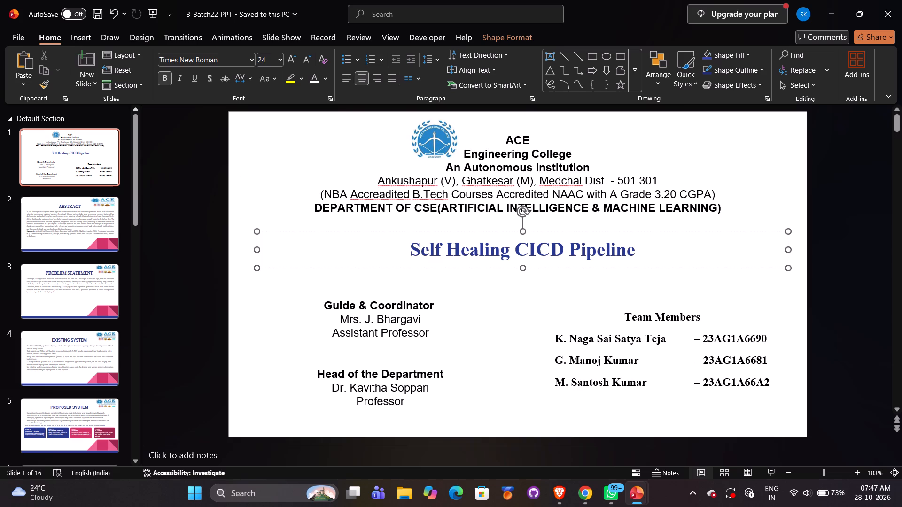
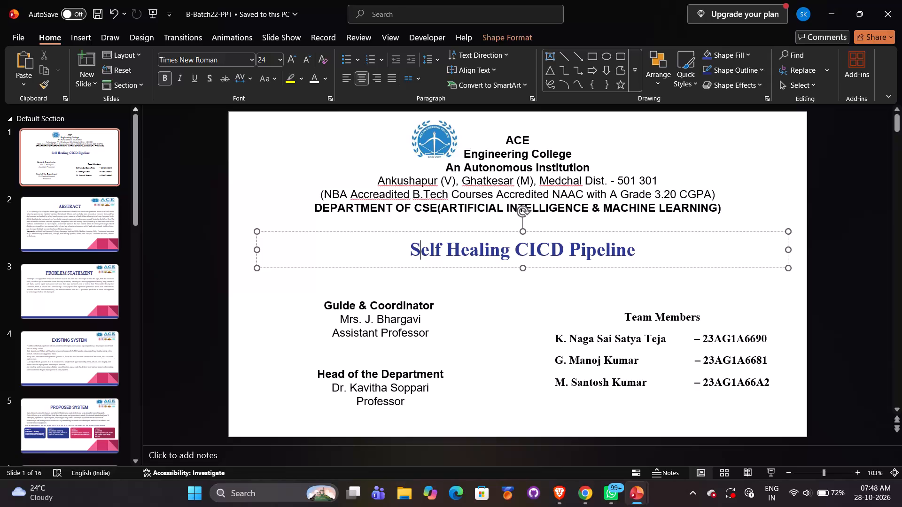
Read B-Batch22-PPT's Abstract slide, including its keywords, and return to the B-Batch2-PPT presentation.
left_click(94, 222)
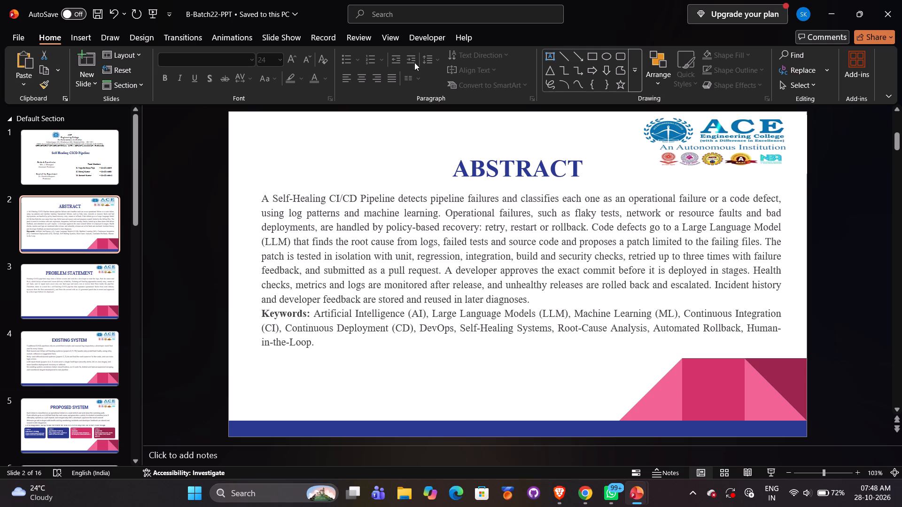
left_click(829, 21)
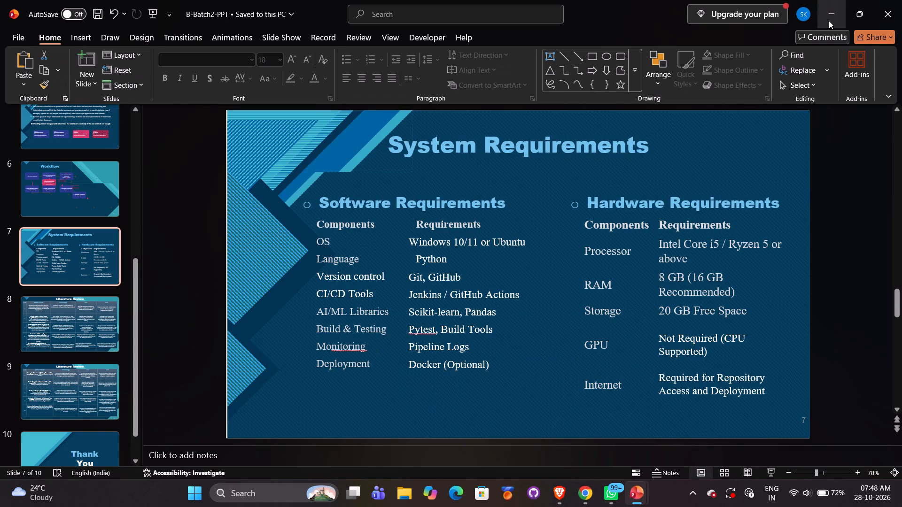